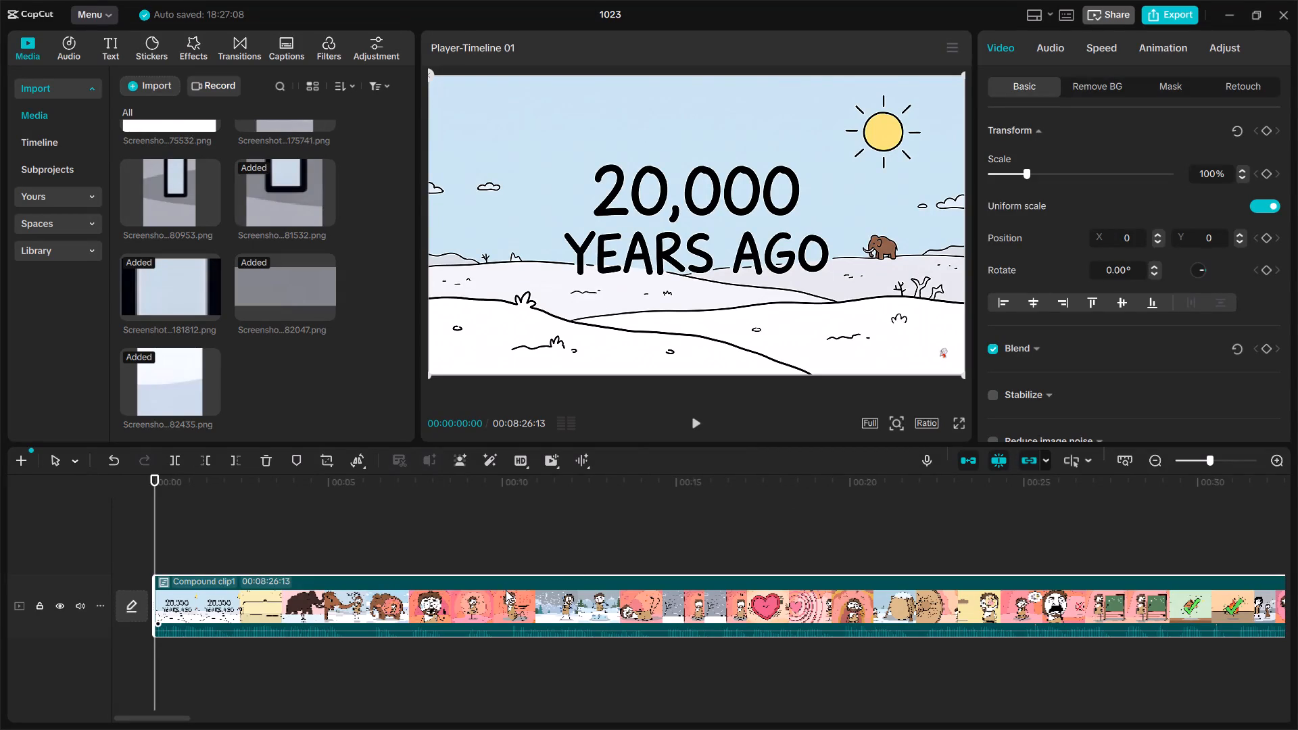
Split the compound clip at 00:00:05:17 and 00:00:06:04 and delete the segment between the cuts.
{"action": "scroll", "coordinate": [506, 590], "scroll_direction": "up", "scroll_amount": 4, "text": "ctrl"}
{"action": "key", "text": "space"}
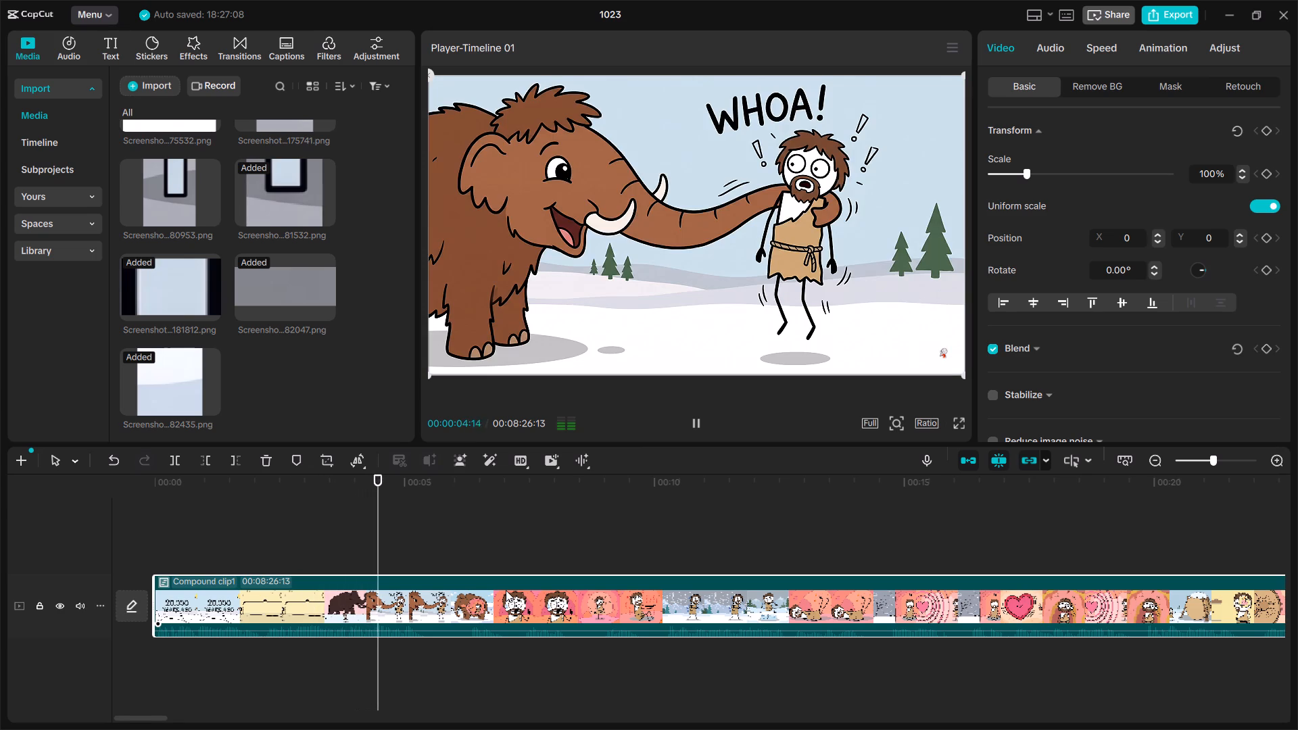
{"action": "scroll", "coordinate": [506, 590], "scroll_direction": "up", "scroll_amount": 8, "text": "ctrl"}
{"action": "scroll", "coordinate": [506, 590], "scroll_direction": "down", "scroll_amount": 5, "text": "ctrl"}
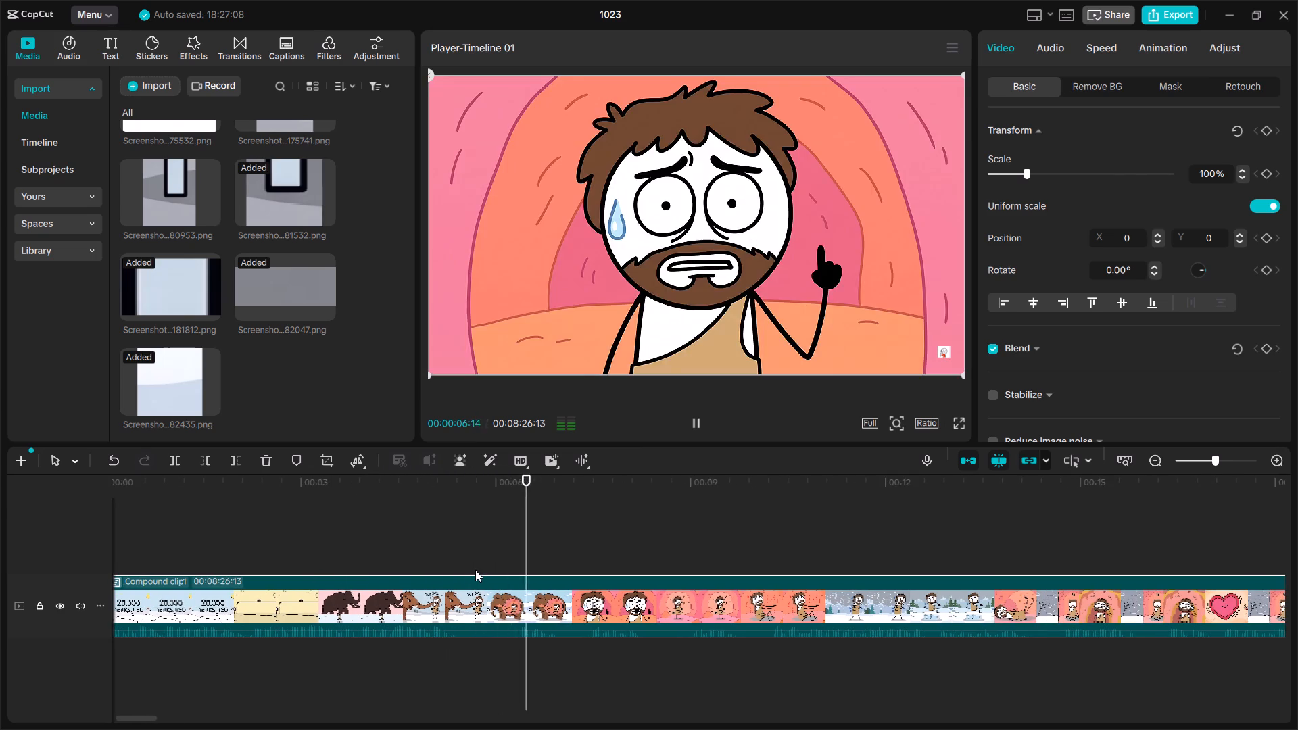
{"action": "left_click", "coordinate": [475, 570]}
{"action": "left_click_drag", "start_coordinate": [475, 570], "coordinate": [468, 568]}
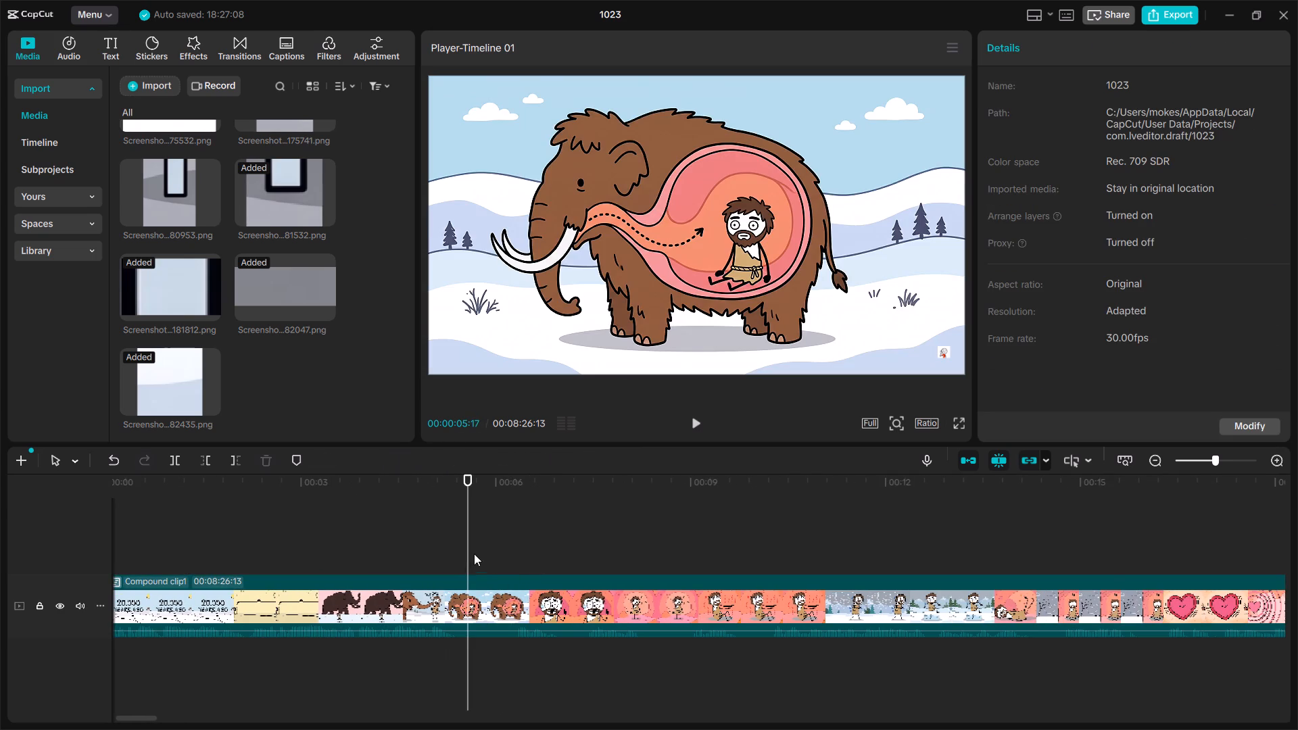
{"action": "left_click", "coordinate": [468, 552]}
{"action": "left_click", "coordinate": [177, 458]}
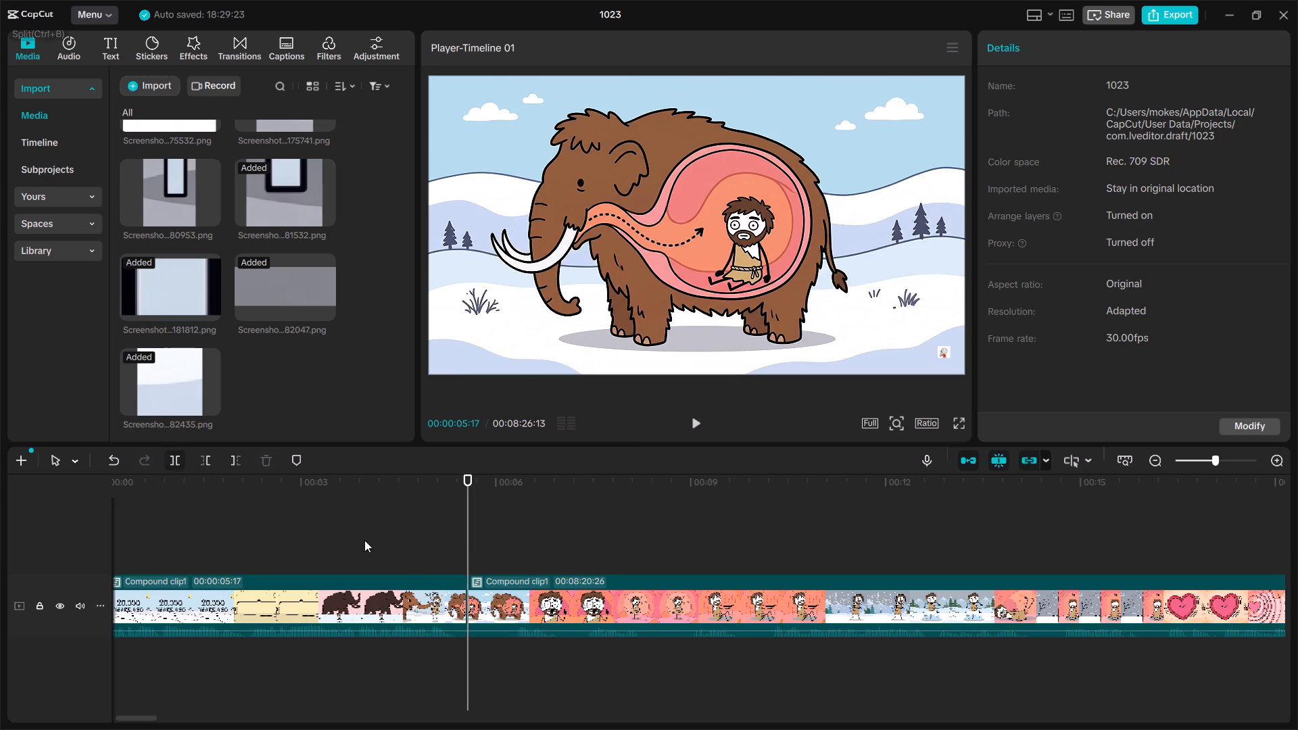
{"action": "left_click_drag", "start_coordinate": [469, 534], "coordinate": [504, 535]}
{"action": "left_click", "coordinate": [180, 458]}
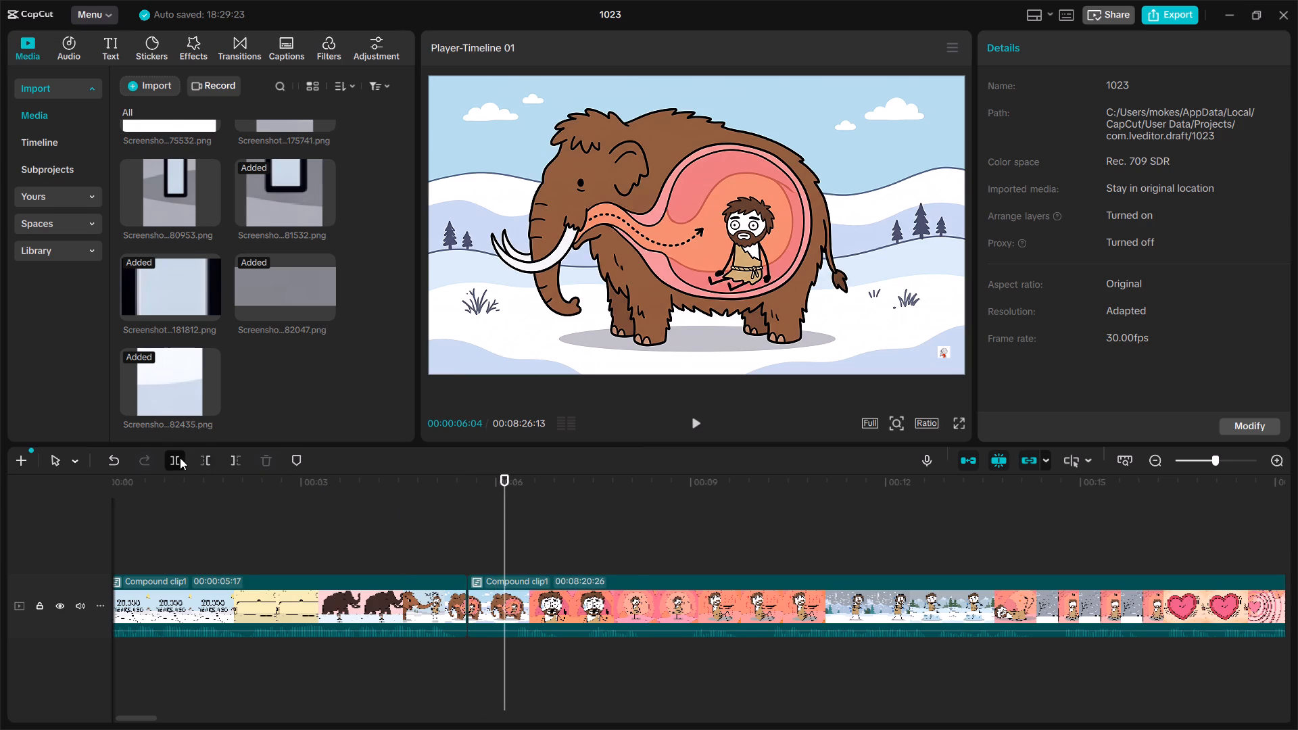
{"action": "left_click", "coordinate": [480, 587]}
{"action": "key", "text": "Delete"}
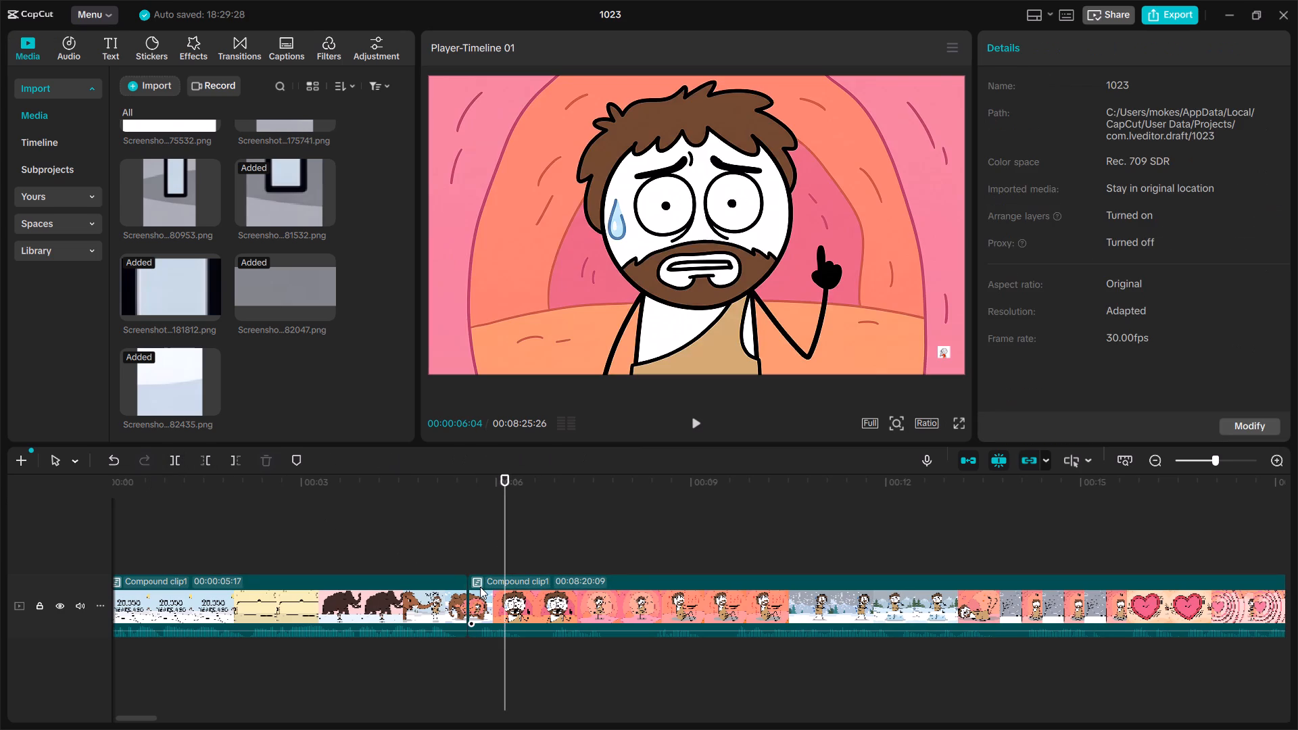
Cut out the short pause between 00:00:06:16 and 00:00:06:22, in the worried caveman close-up, and delete it.
{"action": "left_click", "coordinate": [454, 572]}
{"action": "key", "text": "space"}
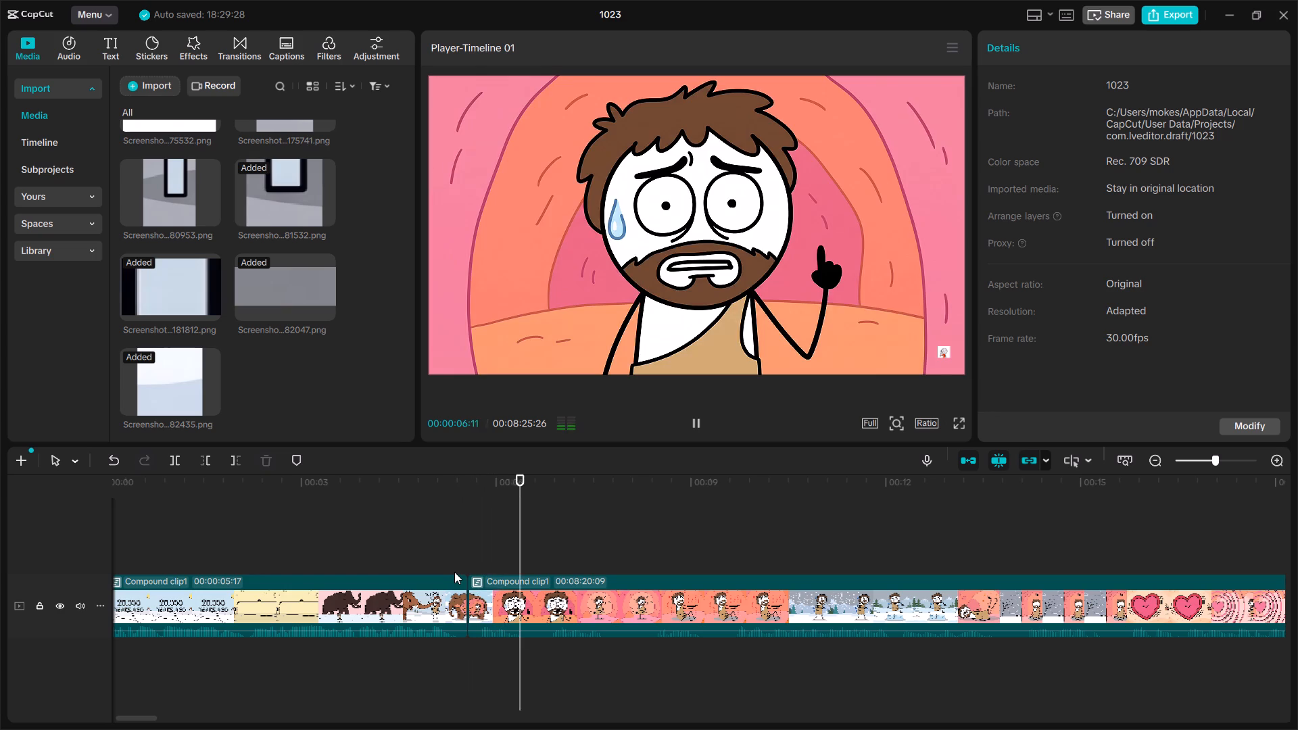
{"action": "key", "text": "space"}
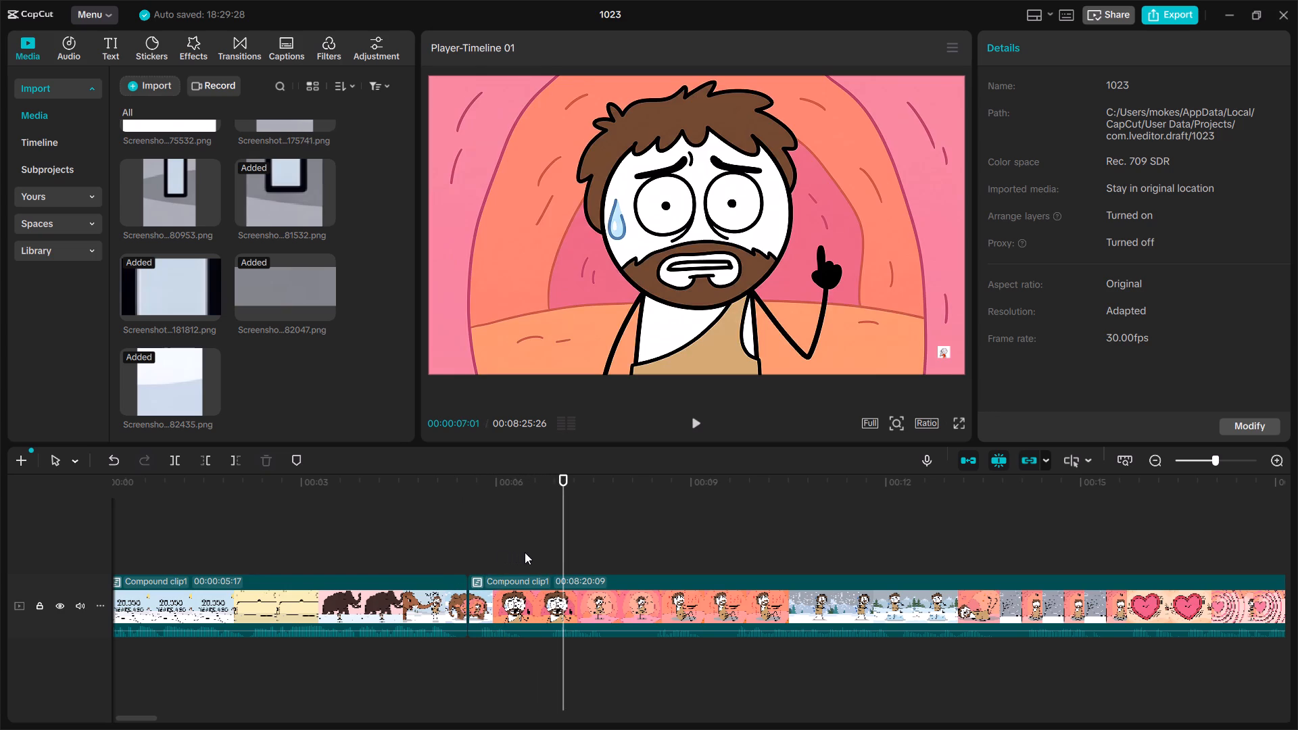
{"action": "left_click", "coordinate": [525, 552]}
{"action": "left_click_drag", "start_coordinate": [525, 552], "coordinate": [531, 558]}
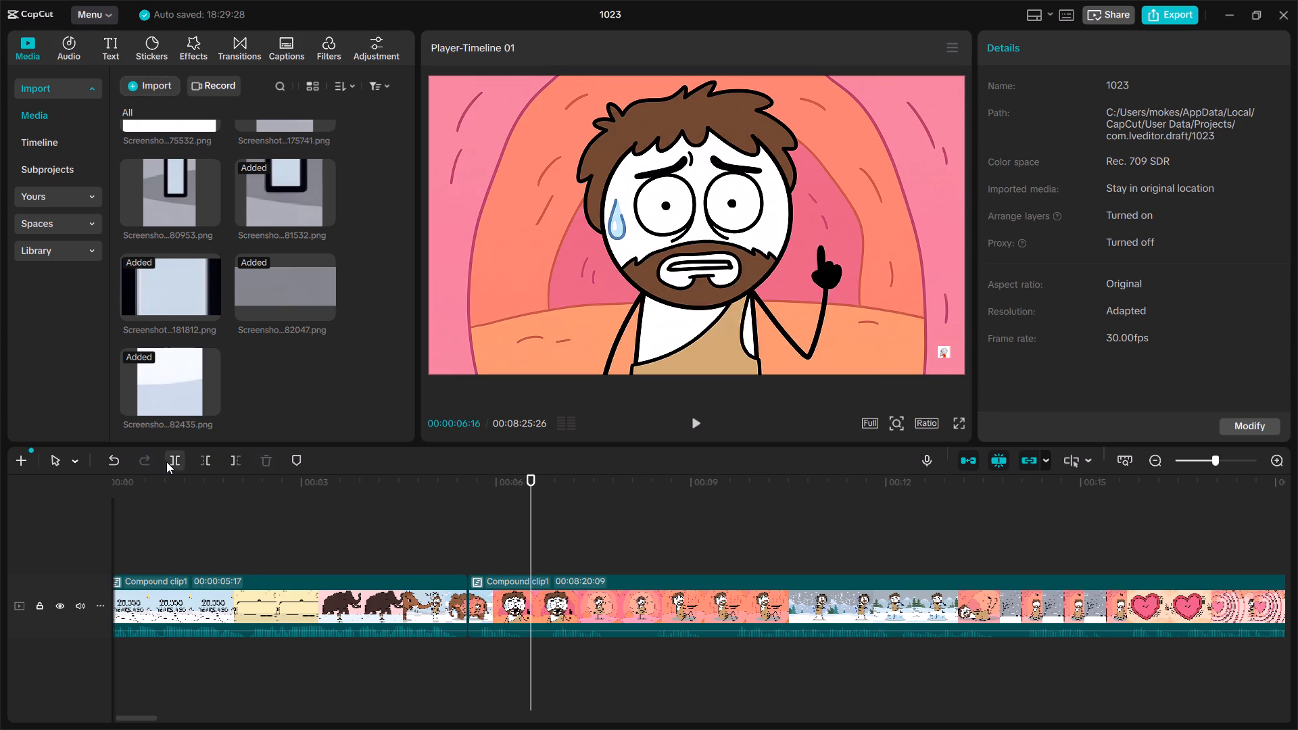
{"action": "left_click", "coordinate": [167, 462]}
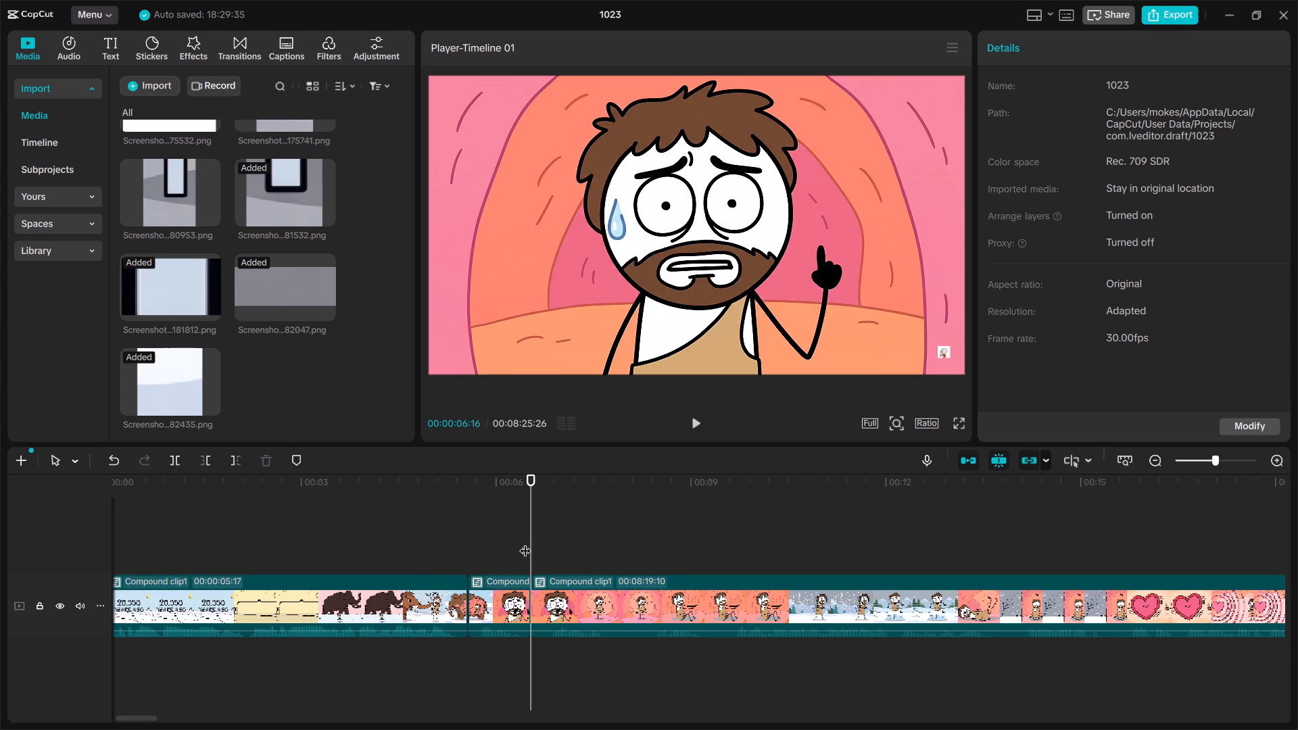
{"action": "left_click_drag", "start_coordinate": [531, 542], "coordinate": [544, 547]}
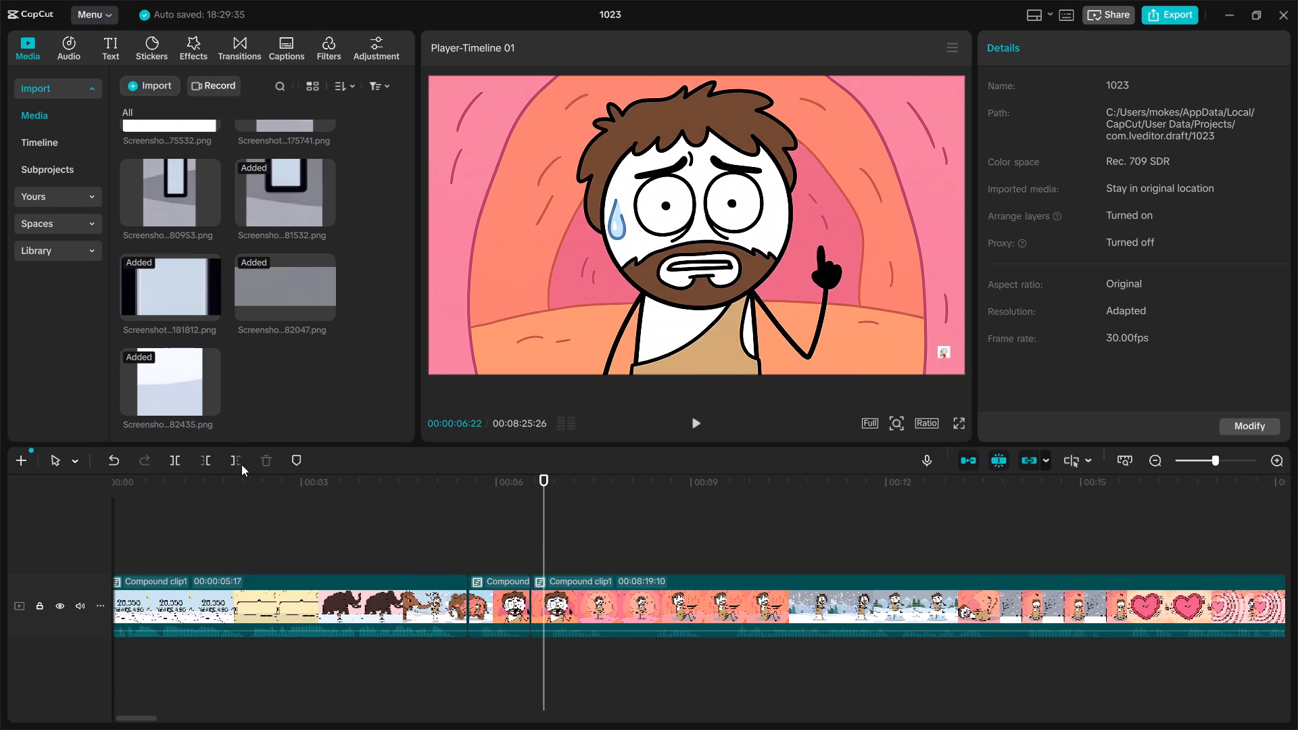
{"action": "left_click", "coordinate": [174, 460]}
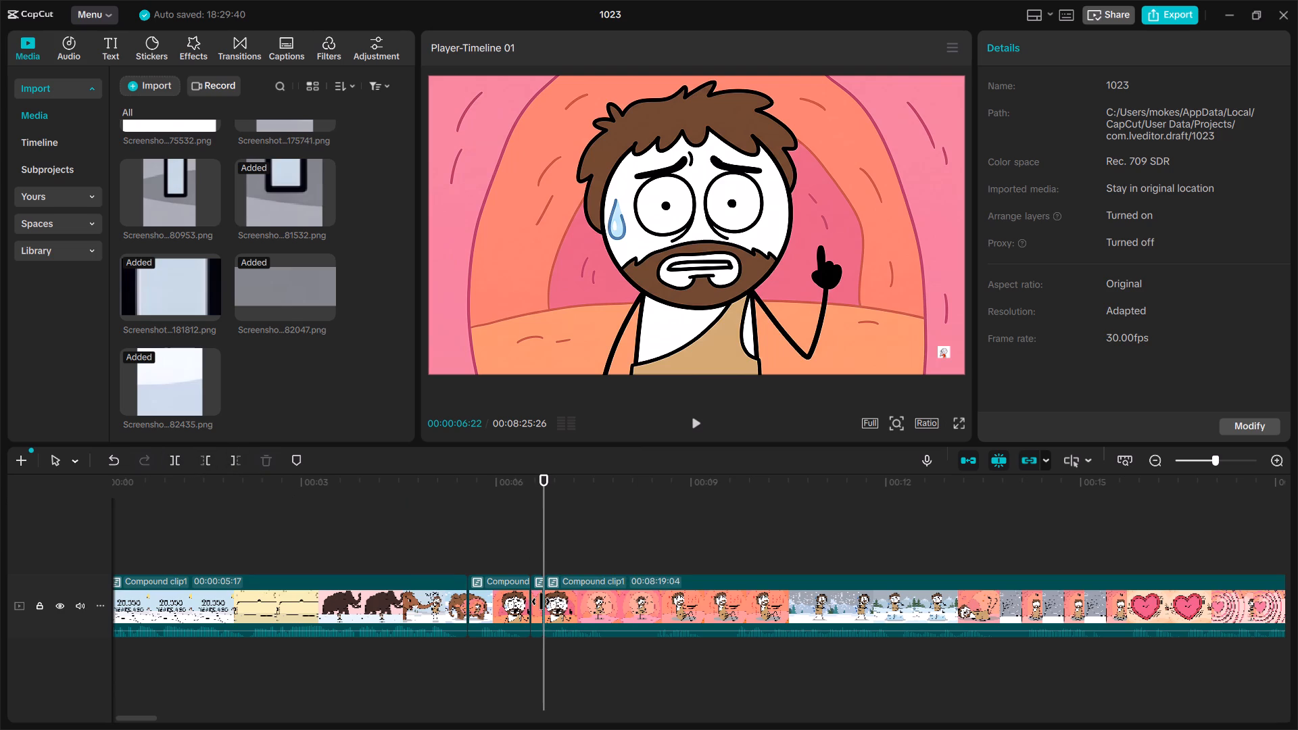
{"action": "left_click", "coordinate": [535, 599]}
{"action": "key", "text": "Delete"}
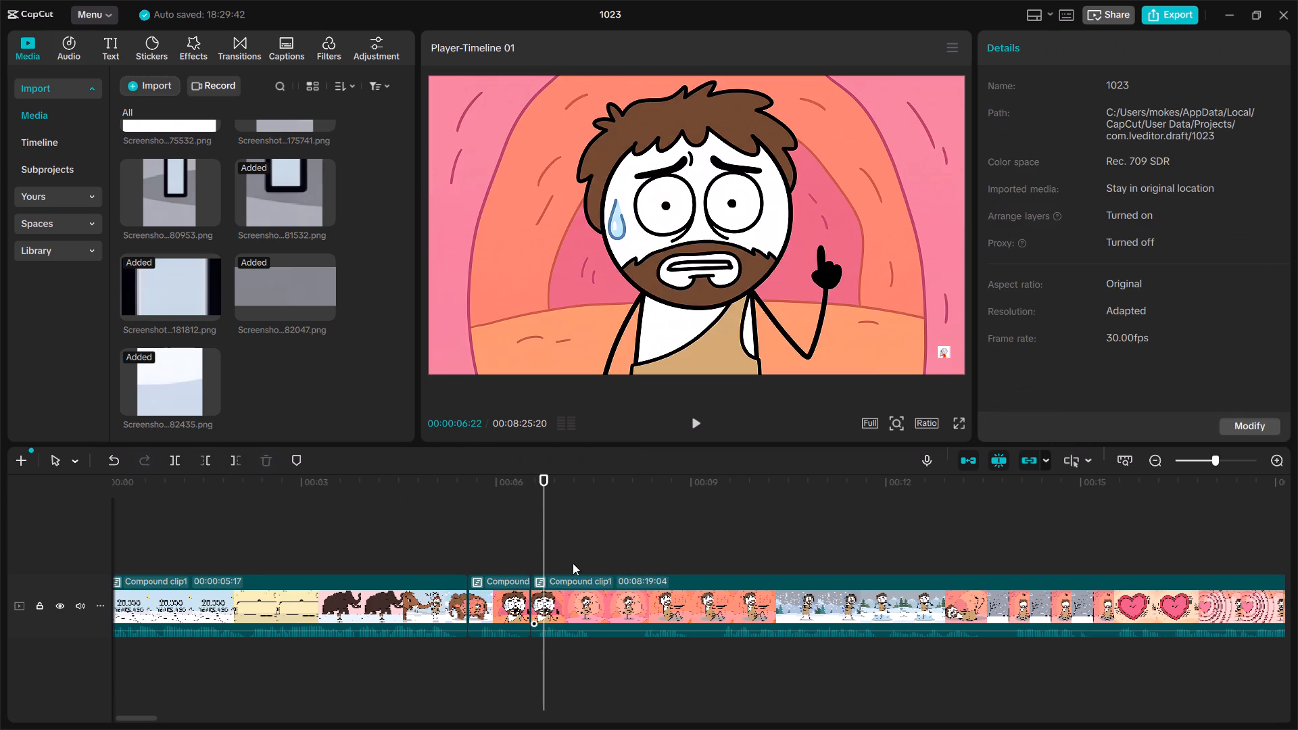
Split the clip at 00:00:07:19 and 00:00:08:02, in the confused caveman scene, and delete the piece between.
{"action": "left_click_drag", "start_coordinate": [544, 550], "coordinate": [602, 568]}
{"action": "left_click", "coordinate": [178, 461]}
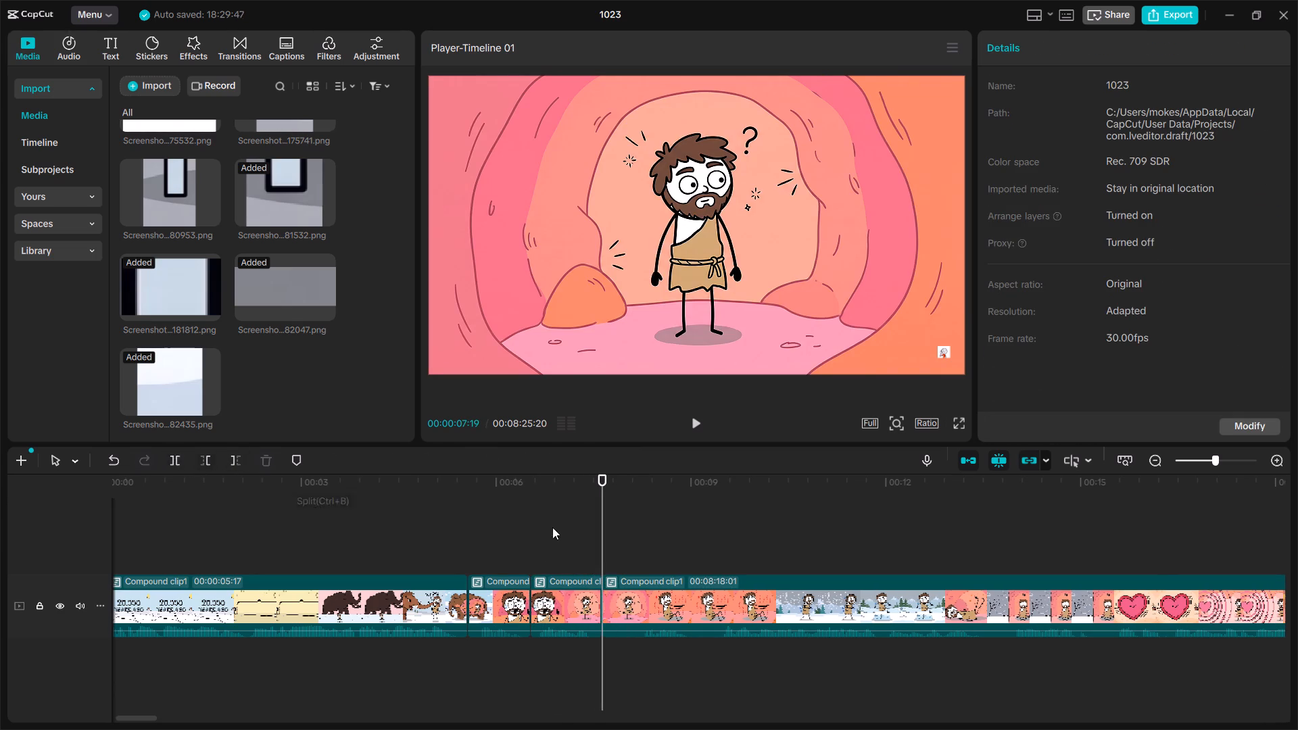
{"action": "left_click_drag", "start_coordinate": [597, 535], "coordinate": [623, 539]}
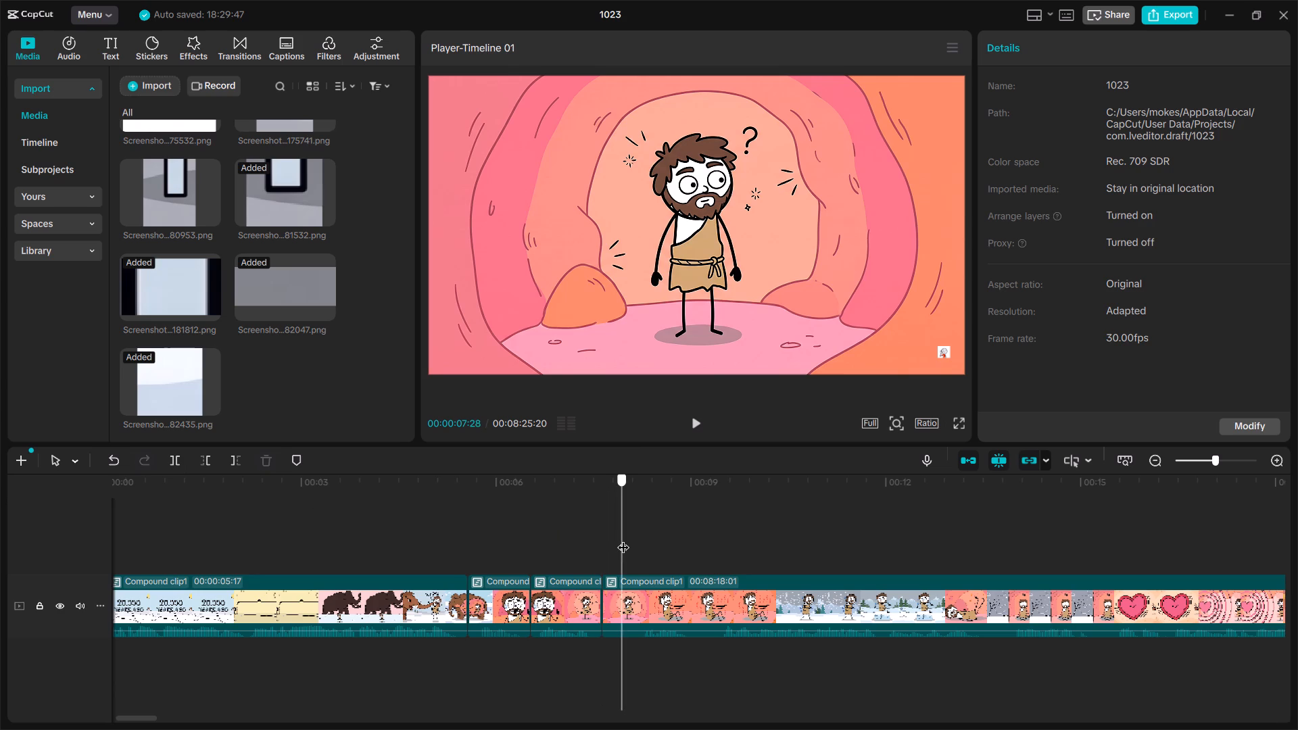
{"action": "left_click_drag", "start_coordinate": [623, 539], "coordinate": [631, 537]}
{"action": "left_click", "coordinate": [172, 462]}
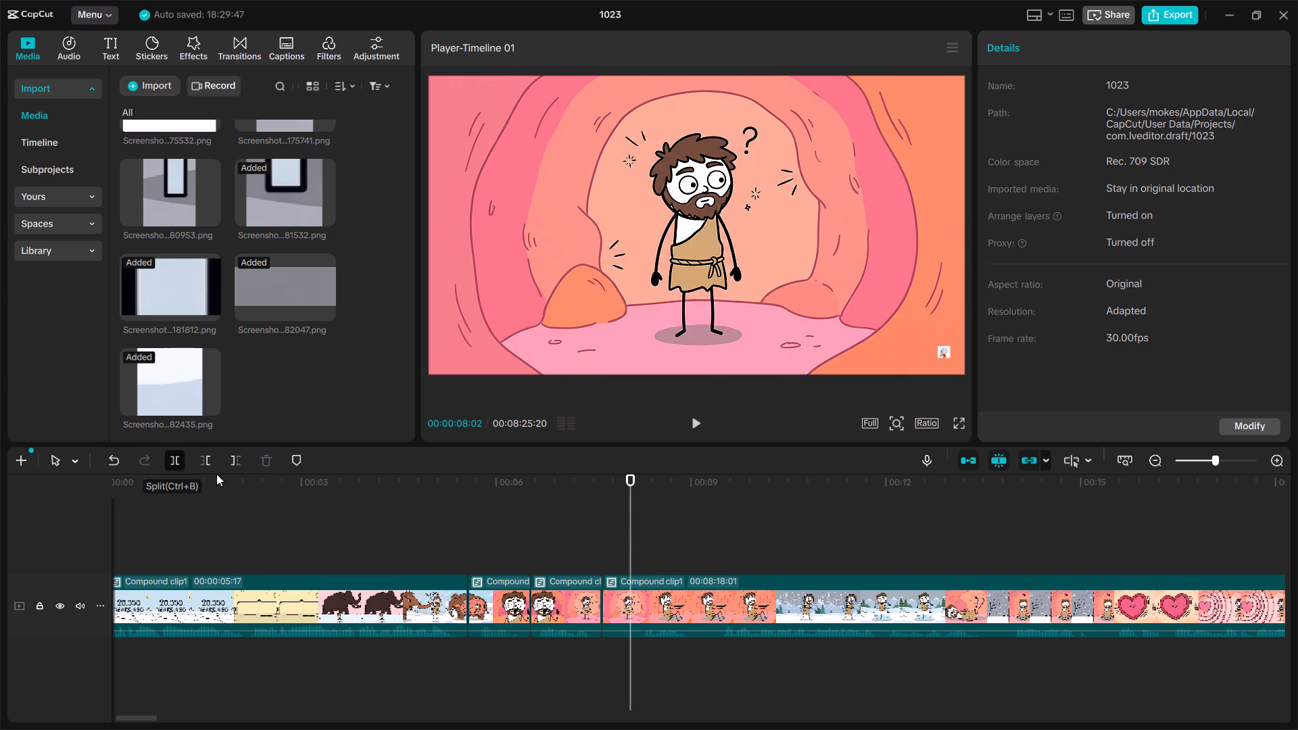
{"action": "left_click", "coordinate": [619, 595]}
{"action": "key", "text": "Delete"}
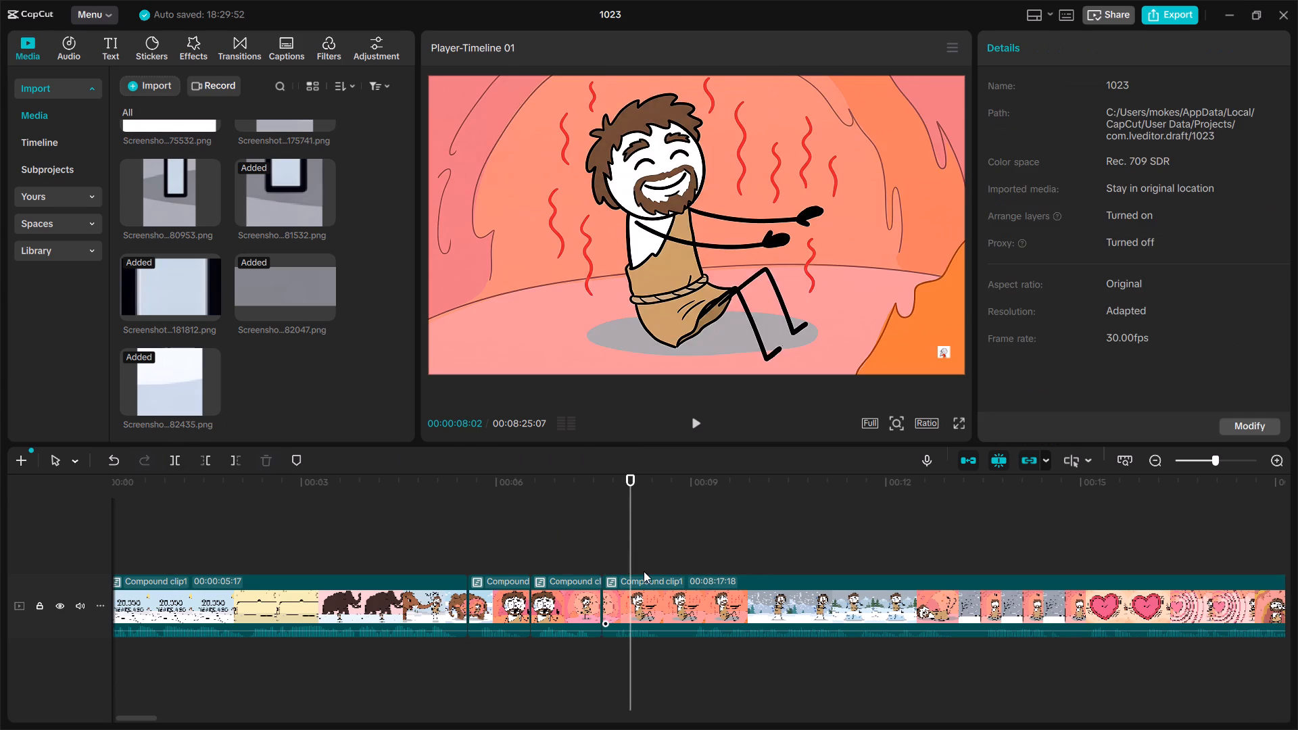
Split the clip at 00:00:08:20 and 00:00:08:27, in the warming caveman scene, and delete the piece between.
{"action": "left_click_drag", "start_coordinate": [630, 556], "coordinate": [670, 566]}
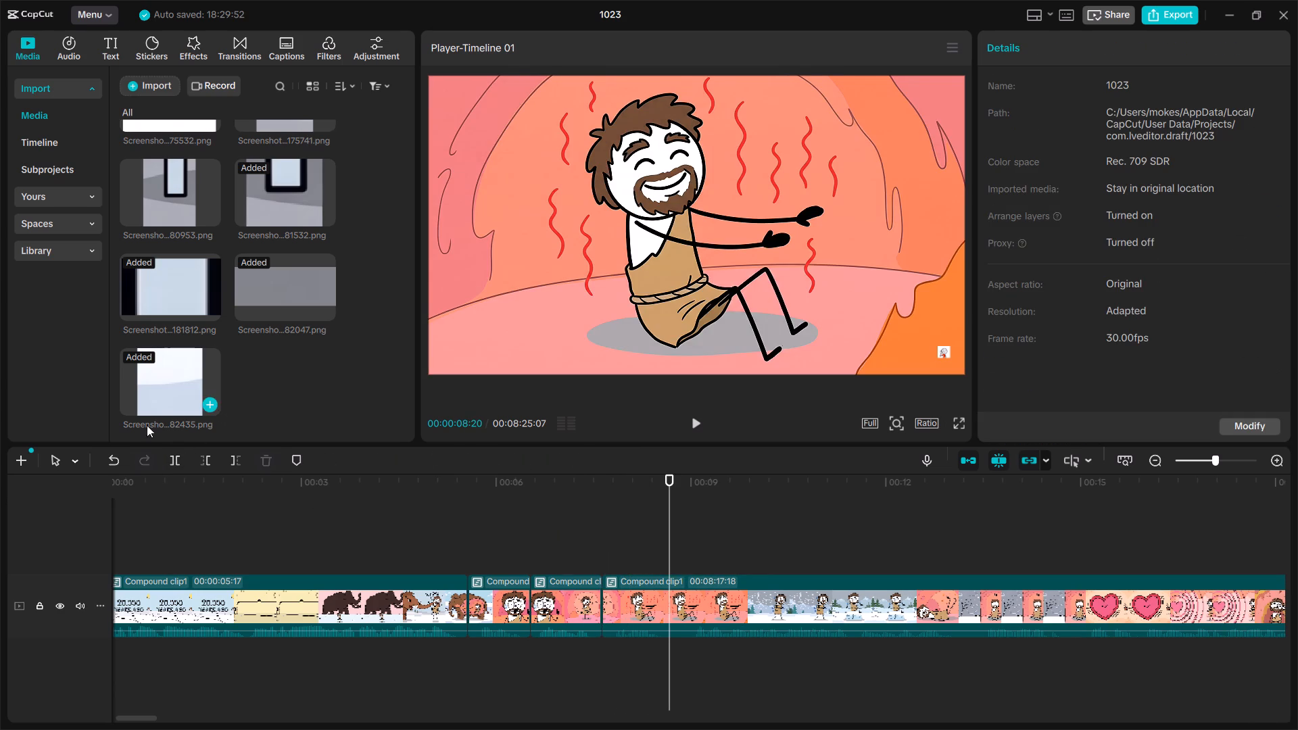
{"action": "left_click", "coordinate": [168, 465]}
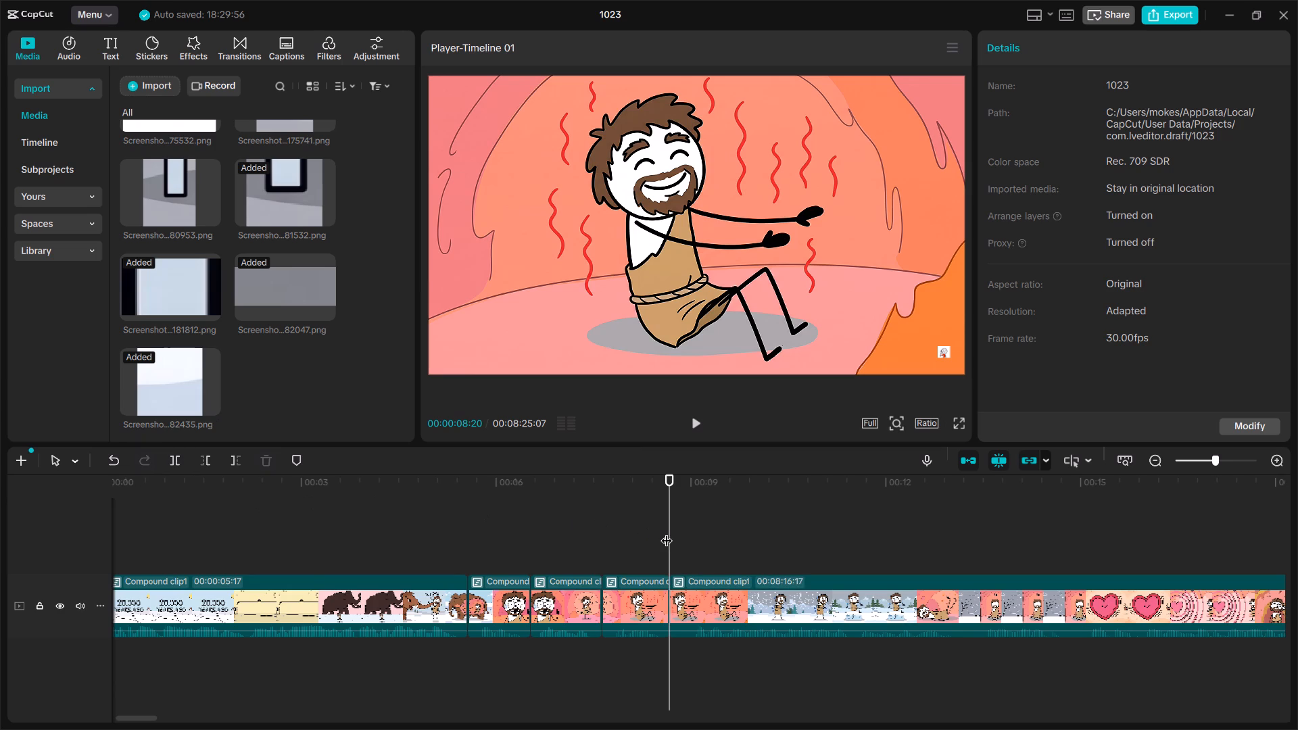
{"action": "left_click_drag", "start_coordinate": [667, 532], "coordinate": [683, 537]}
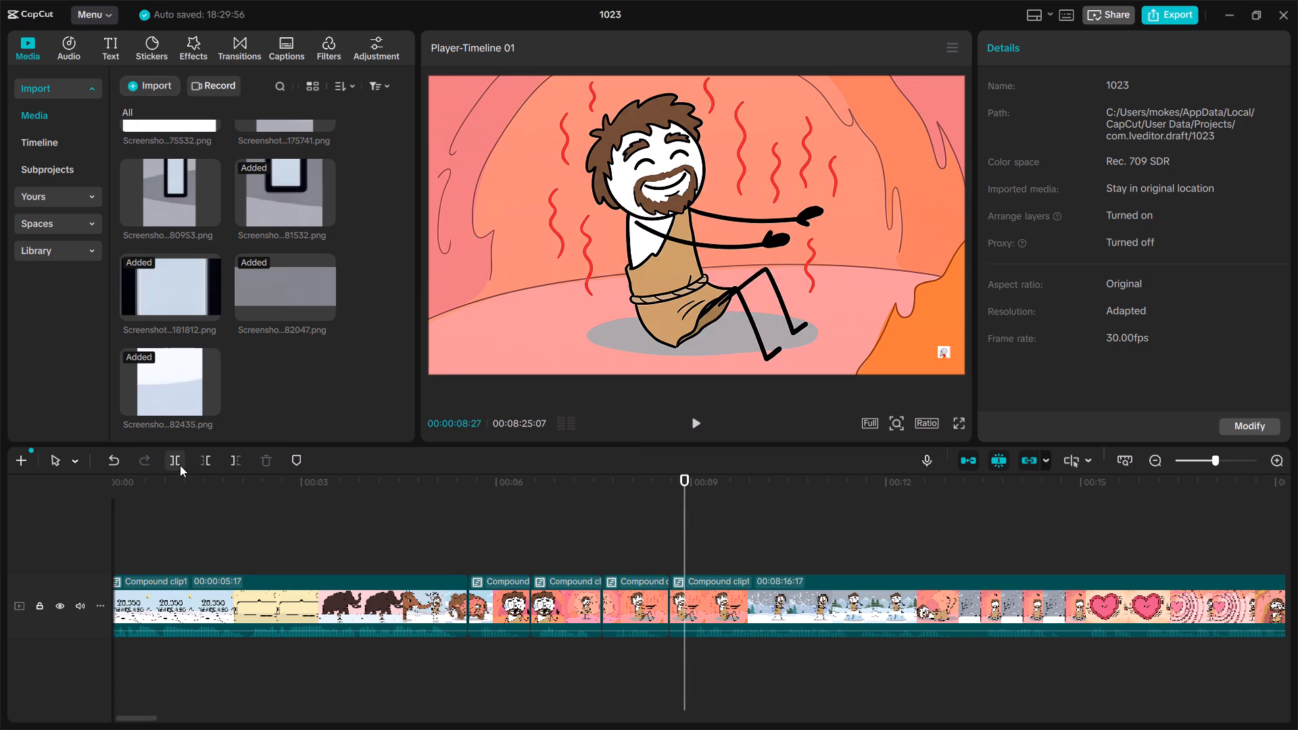
{"action": "left_click", "coordinate": [174, 461]}
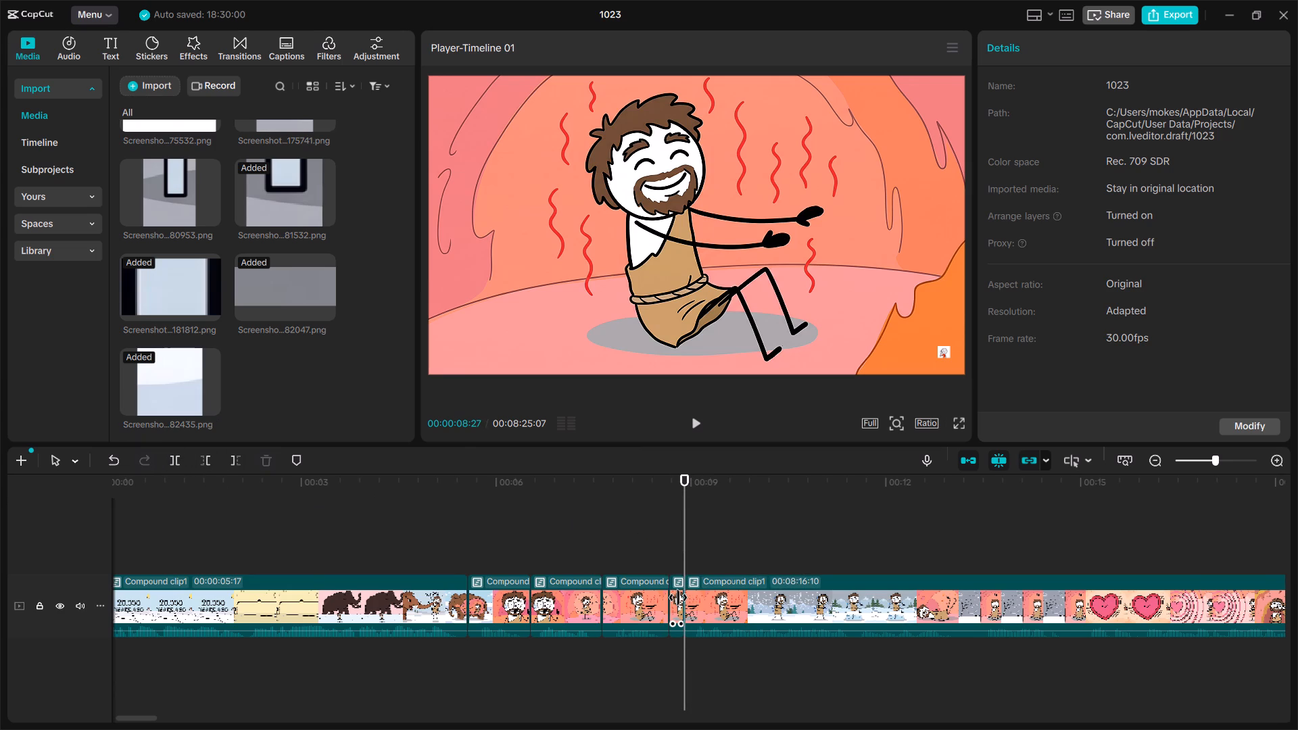
{"action": "left_click", "coordinate": [678, 598]}
{"action": "key", "text": "Delete"}
Play on to the meditating caveman scene, split the clip at 00:00:12:26 and 00:00:13:05, and delete the piece between.
{"action": "key", "text": "space"}
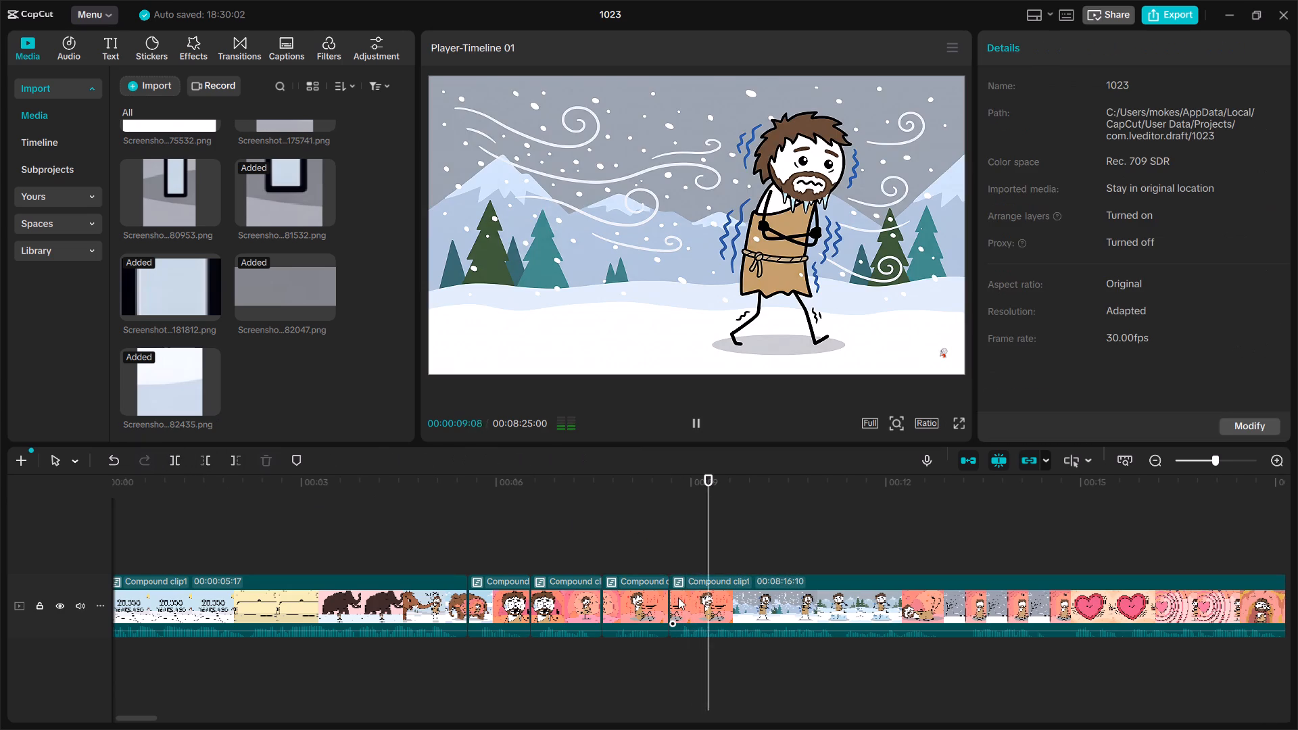
{"action": "scroll", "coordinate": [973, 618], "scroll_direction": "left", "scroll_amount": 1}
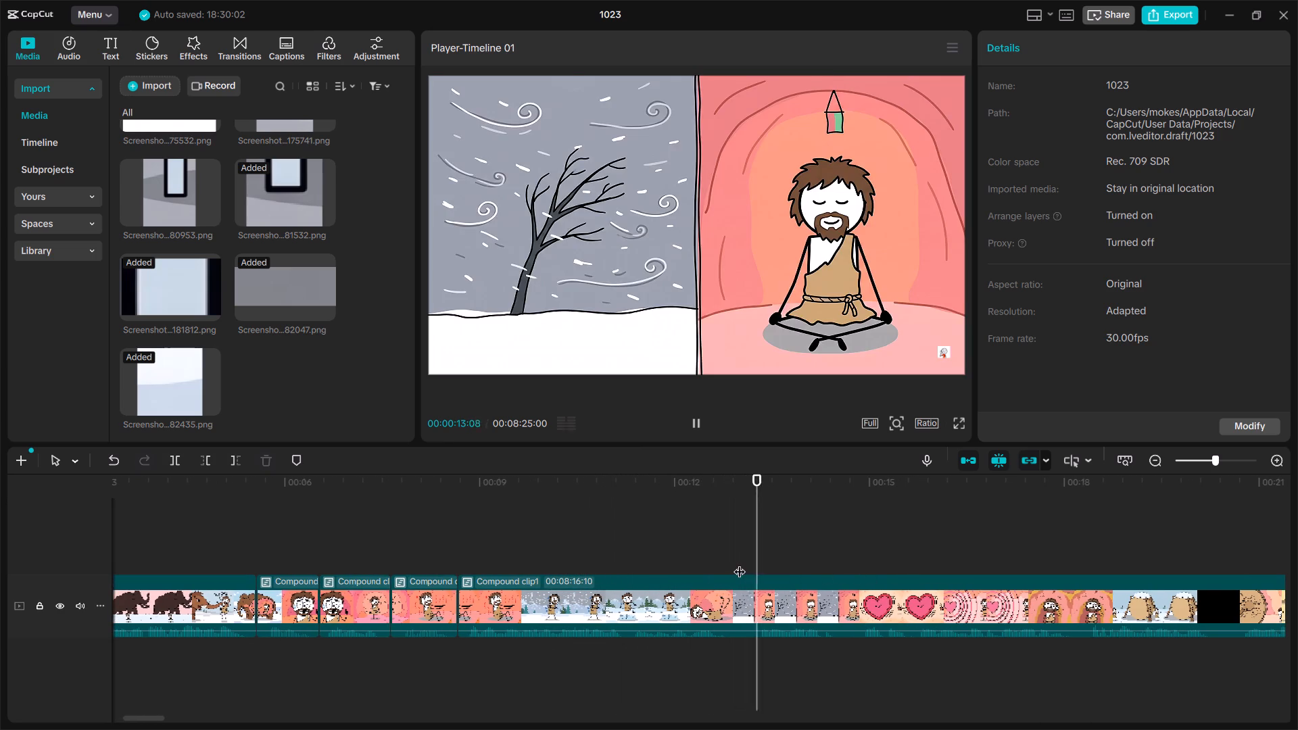
{"action": "double_click", "coordinate": [740, 563]}
{"action": "left_click_drag", "start_coordinate": [740, 563], "coordinate": [731, 565]}
{"action": "left_click", "coordinate": [177, 458]}
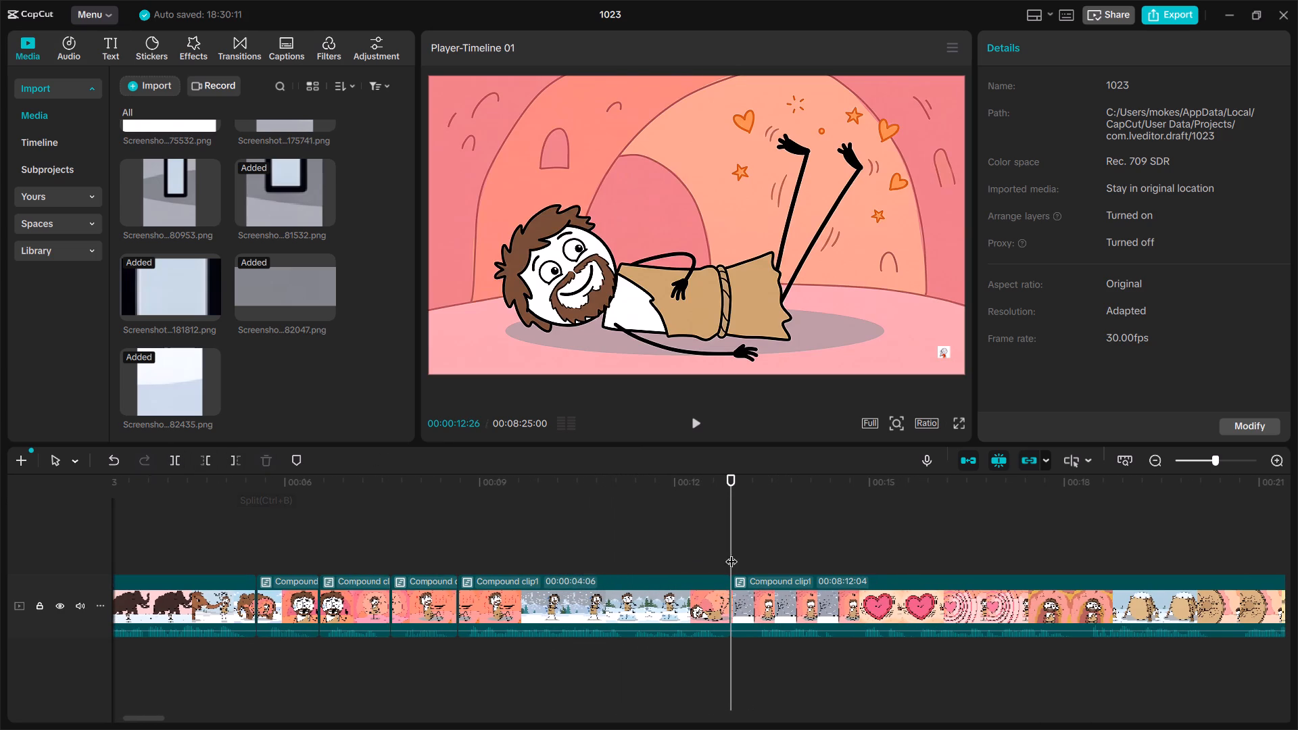
{"action": "left_click_drag", "start_coordinate": [730, 536], "coordinate": [750, 541]}
{"action": "left_click", "coordinate": [176, 458]}
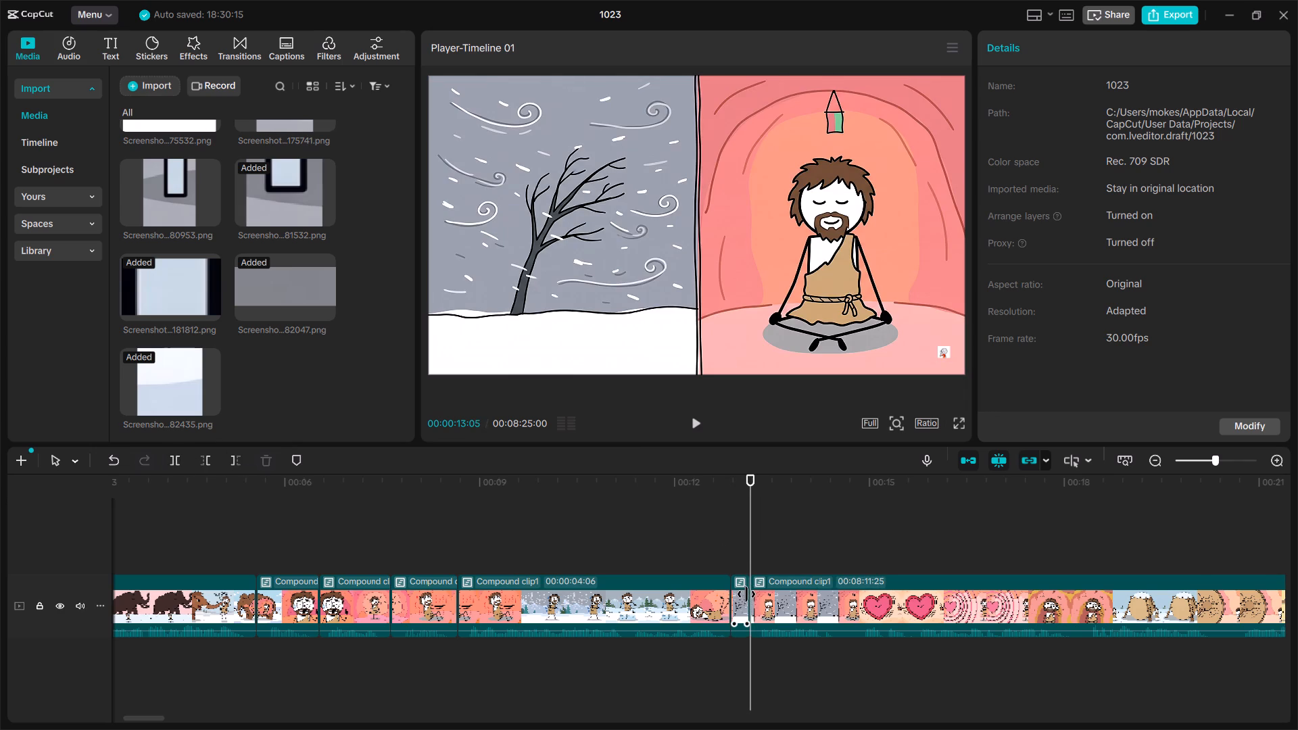
{"action": "left_click", "coordinate": [746, 594]}
{"action": "key", "text": "Delete"}
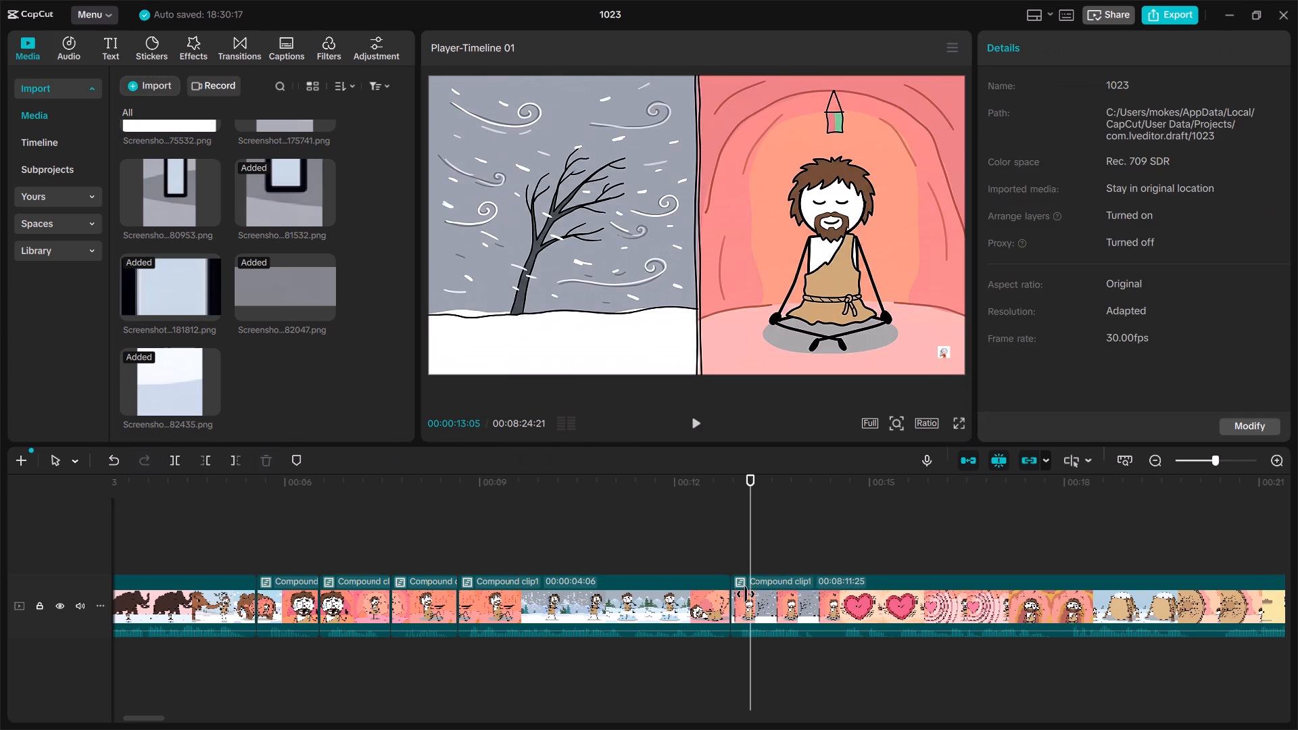
Split the clip at 00:00:14:09 and 00:00:14:15, just before the heart scene, and delete the piece between.
{"action": "left_click_drag", "start_coordinate": [748, 547], "coordinate": [794, 550]}
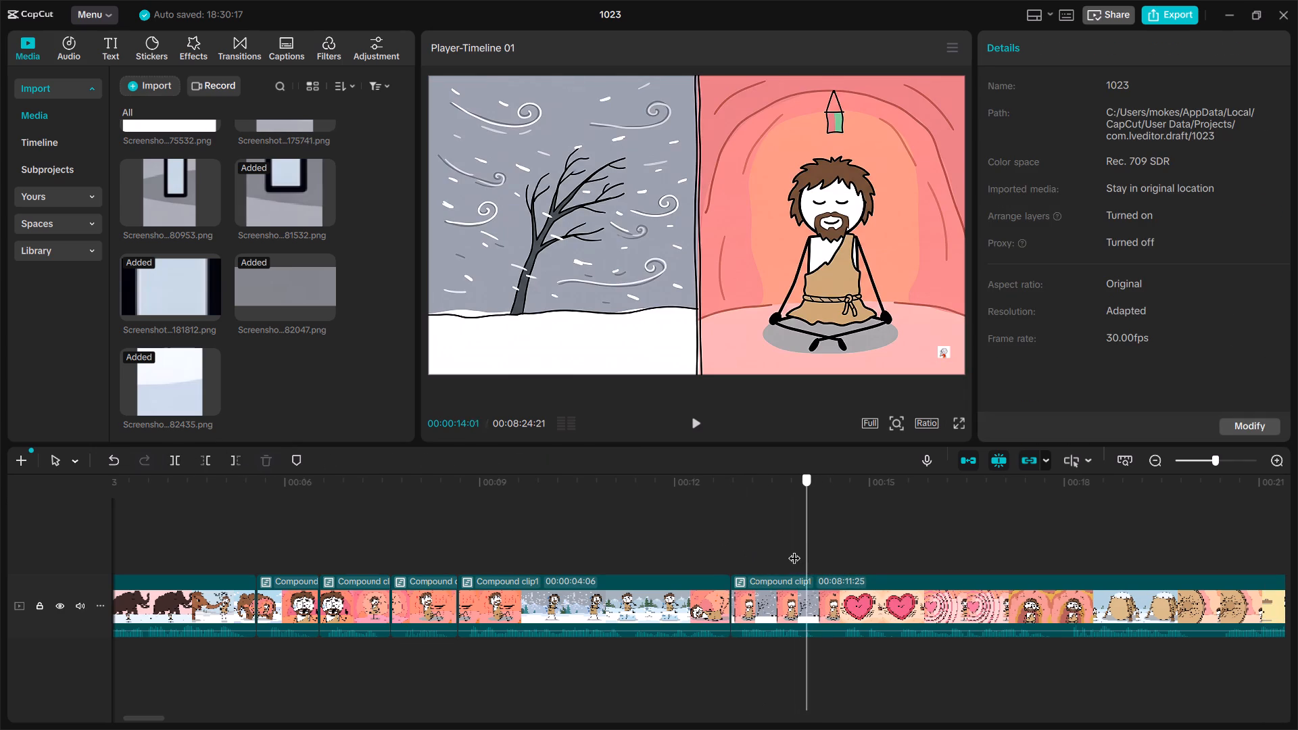
{"action": "left_click_drag", "start_coordinate": [794, 550], "coordinate": [782, 549]}
{"action": "key", "text": "space"}
{"action": "key", "text": "space"}
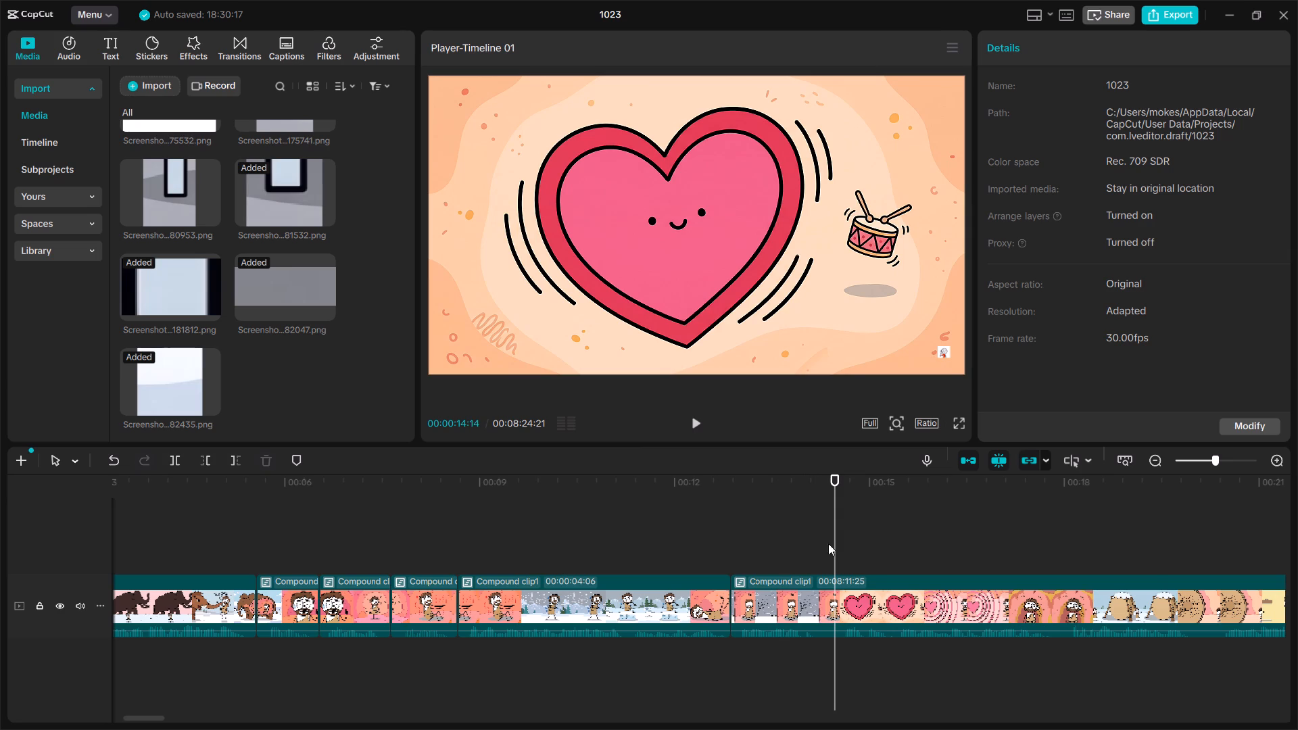
{"action": "left_click_drag", "start_coordinate": [834, 543], "coordinate": [825, 543]}
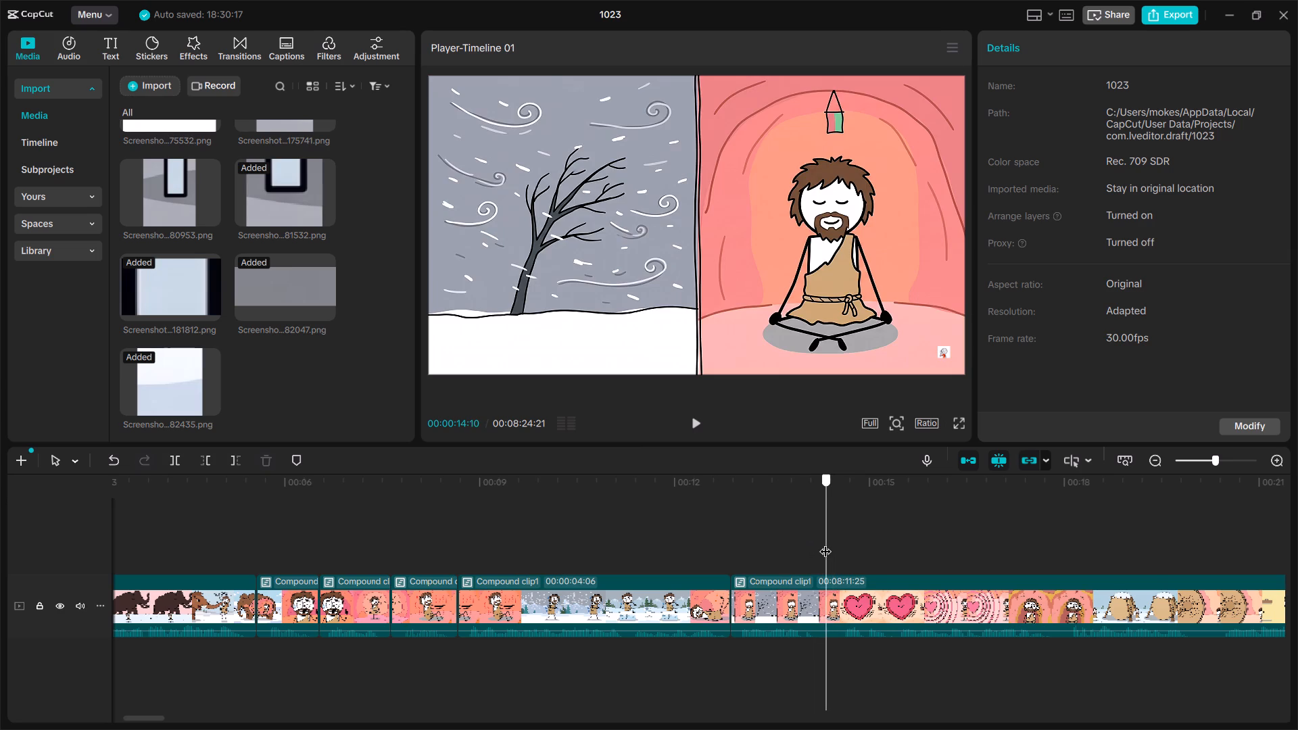
{"action": "left_click_drag", "start_coordinate": [825, 543], "coordinate": [825, 543]}
{"action": "left_click", "coordinate": [178, 459]}
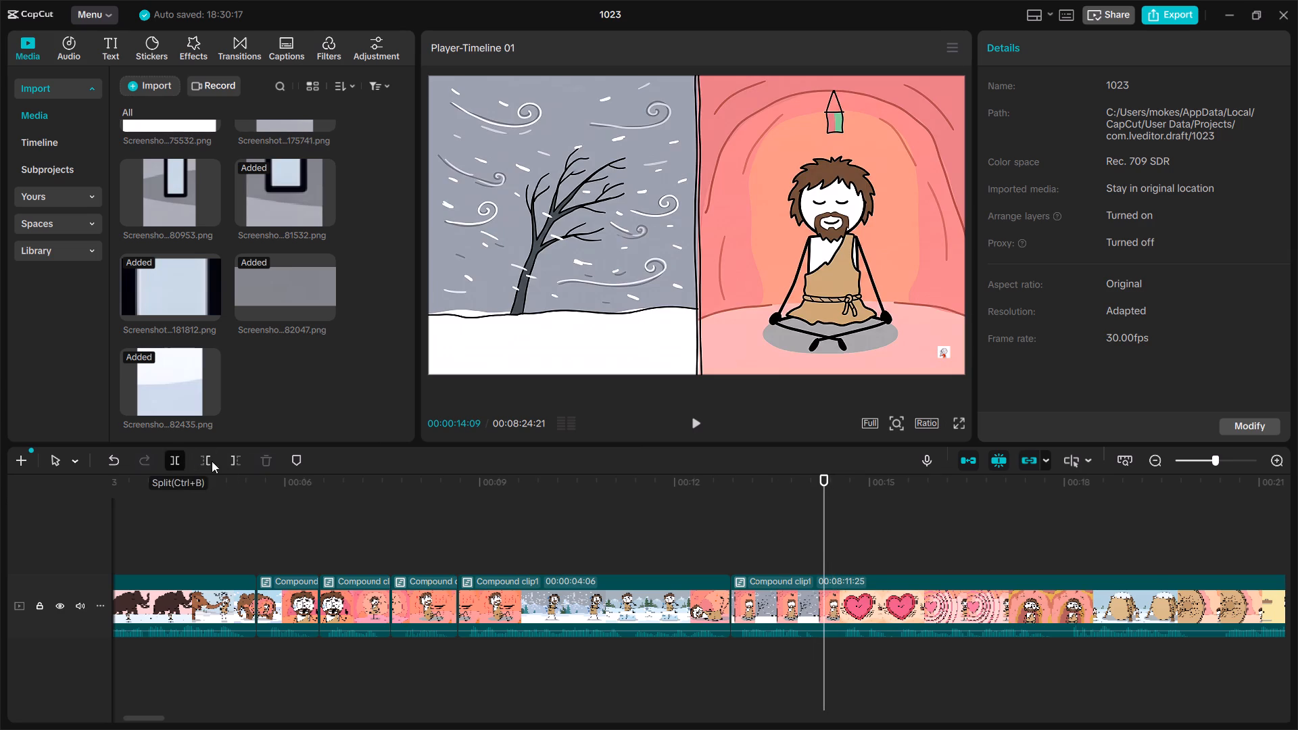
{"action": "left_click_drag", "start_coordinate": [825, 537], "coordinate": [834, 541]}
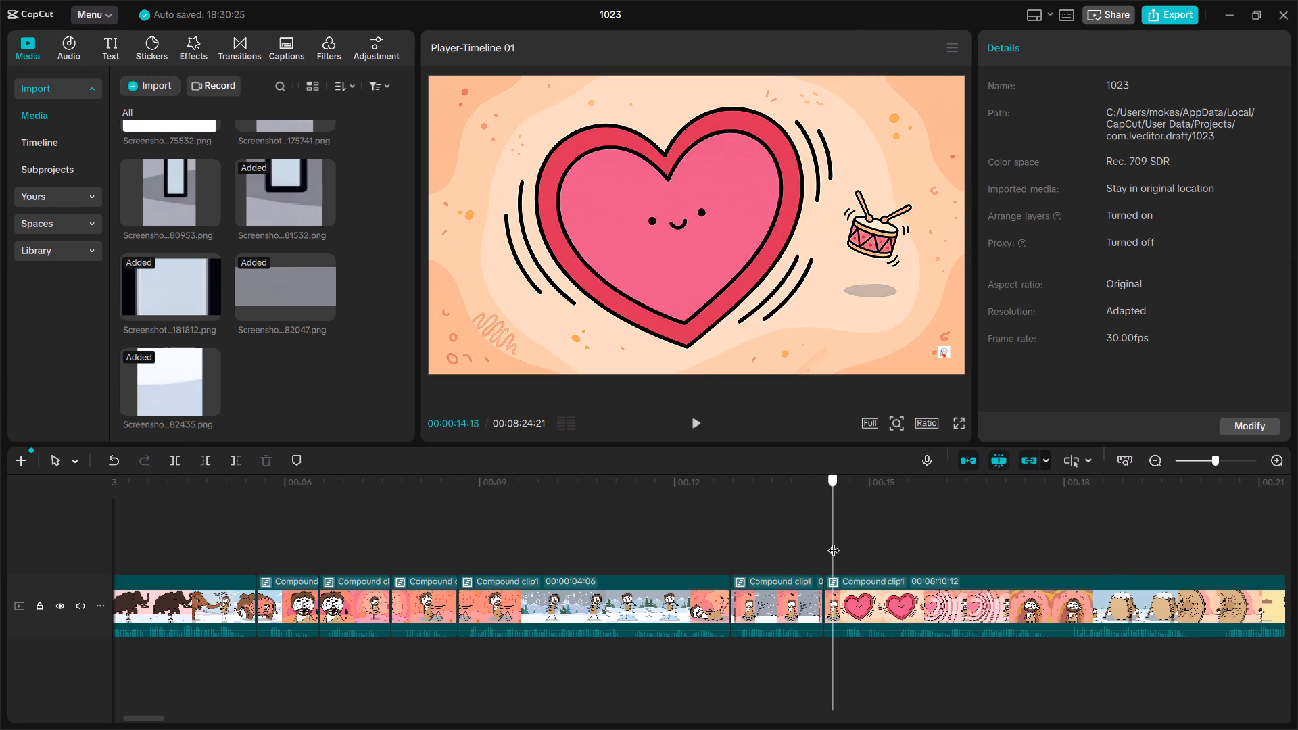
{"action": "left_click_drag", "start_coordinate": [834, 541], "coordinate": [836, 542]}
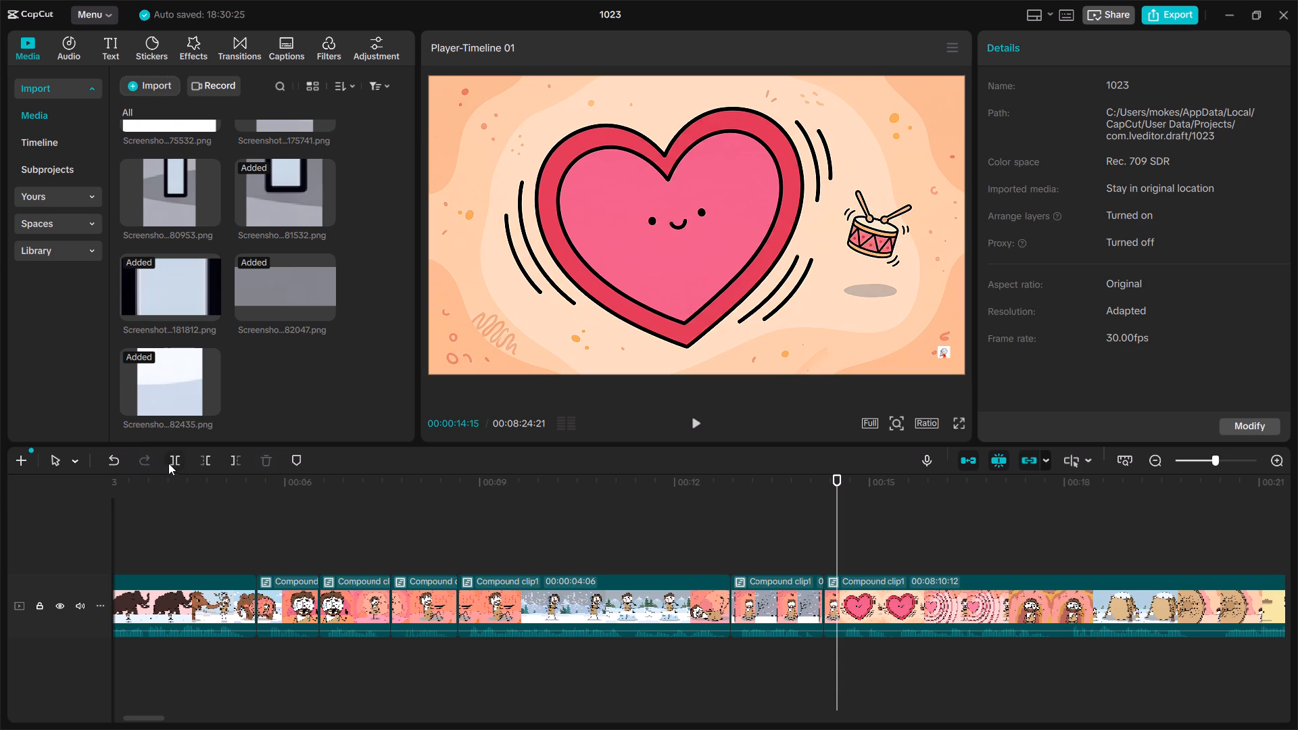
{"action": "left_click", "coordinate": [170, 462]}
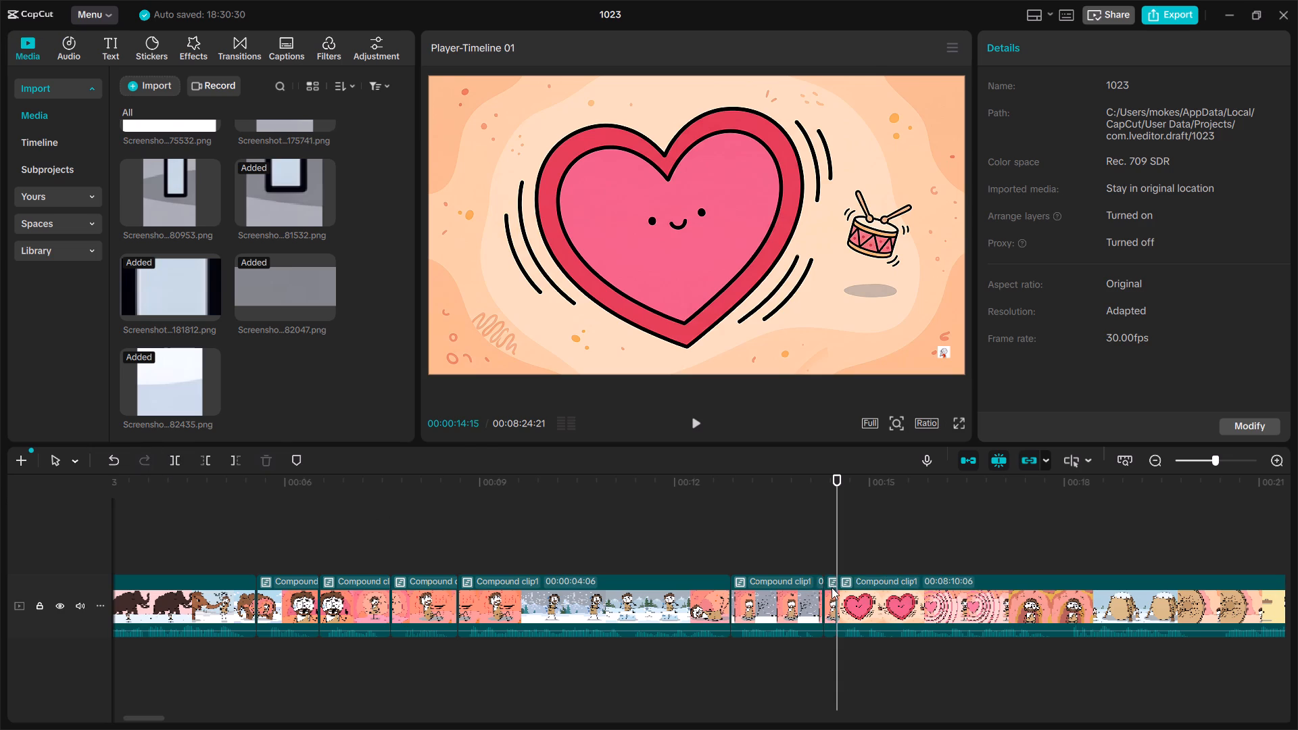
{"action": "left_click", "coordinate": [832, 587]}
{"action": "key", "text": "Delete"}
{"action": "scroll", "coordinate": [832, 587], "scroll_direction": "left", "scroll_amount": 1}
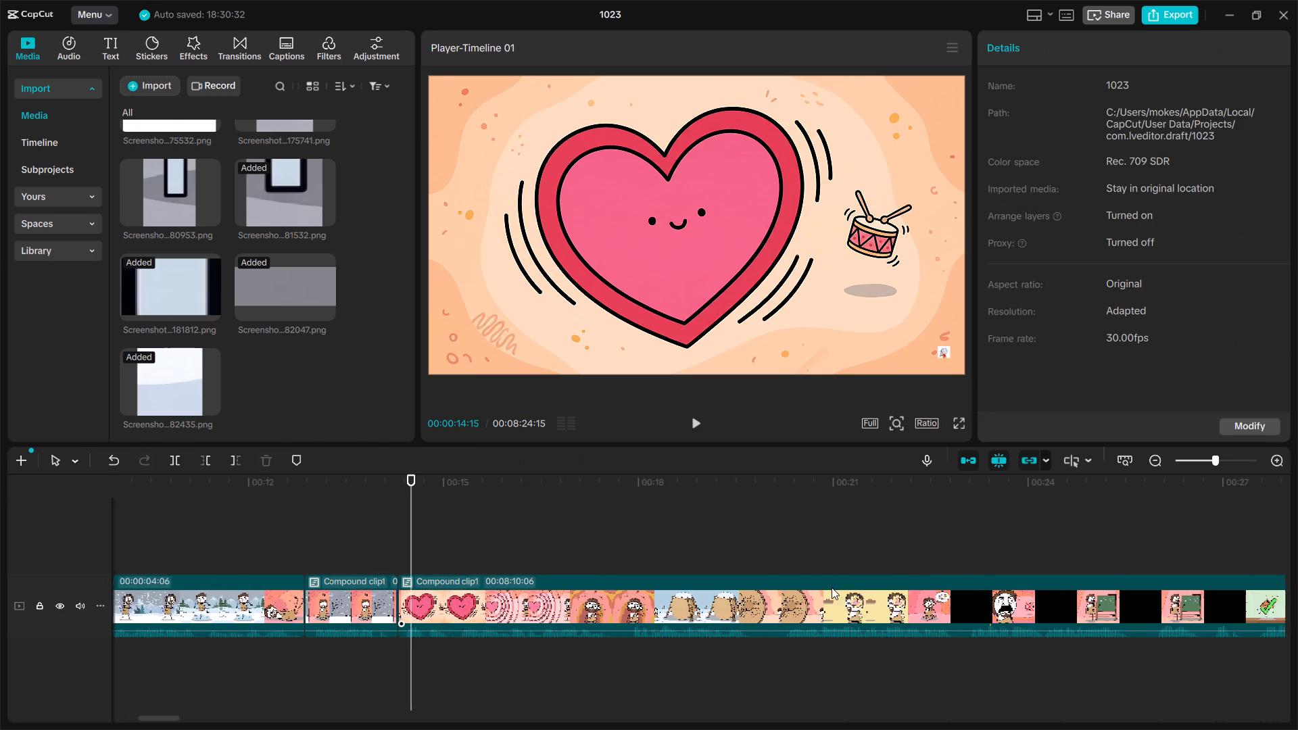
Split the clip at 00:00:19:27 and 00:00:20:05, in the pounding drum scene, and delete the piece between.
{"action": "scroll", "coordinate": [832, 587], "scroll_direction": "left", "scroll_amount": 1}
{"action": "left_click", "coordinate": [546, 536]}
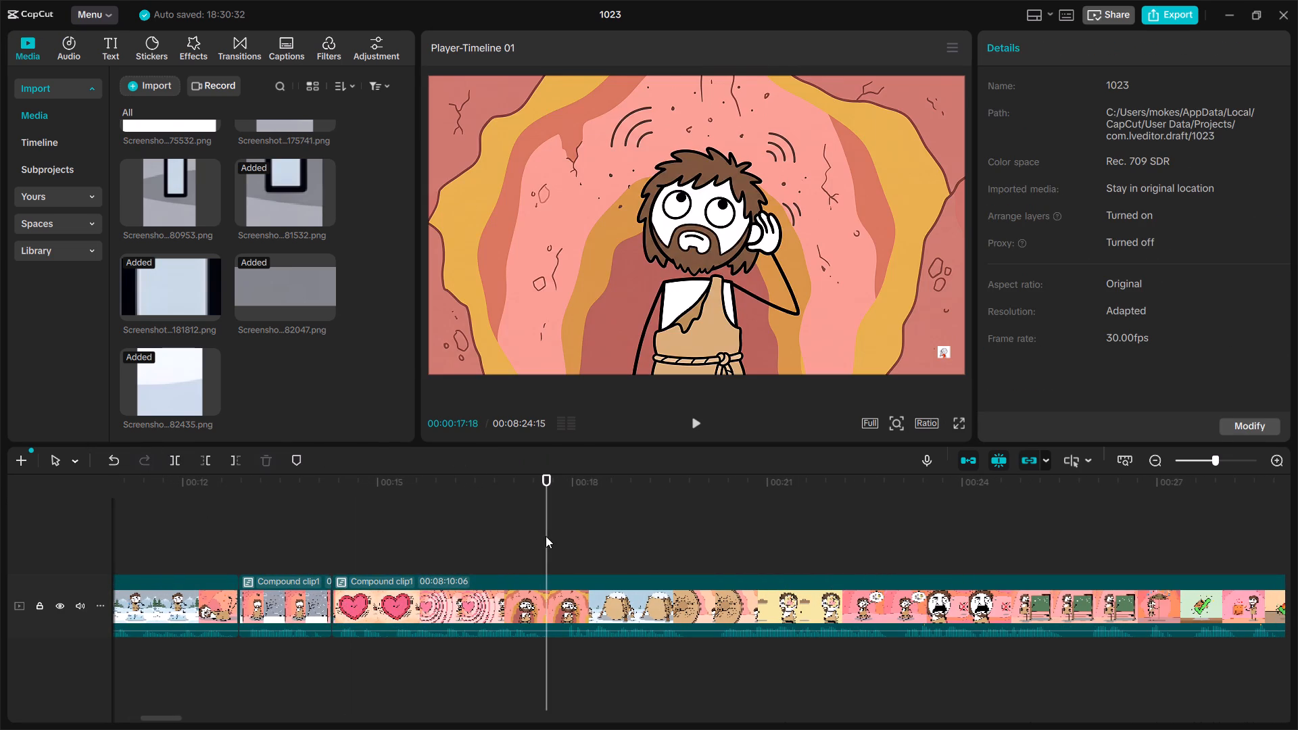
{"action": "left_click", "coordinate": [510, 537]}
{"action": "key", "text": "space"}
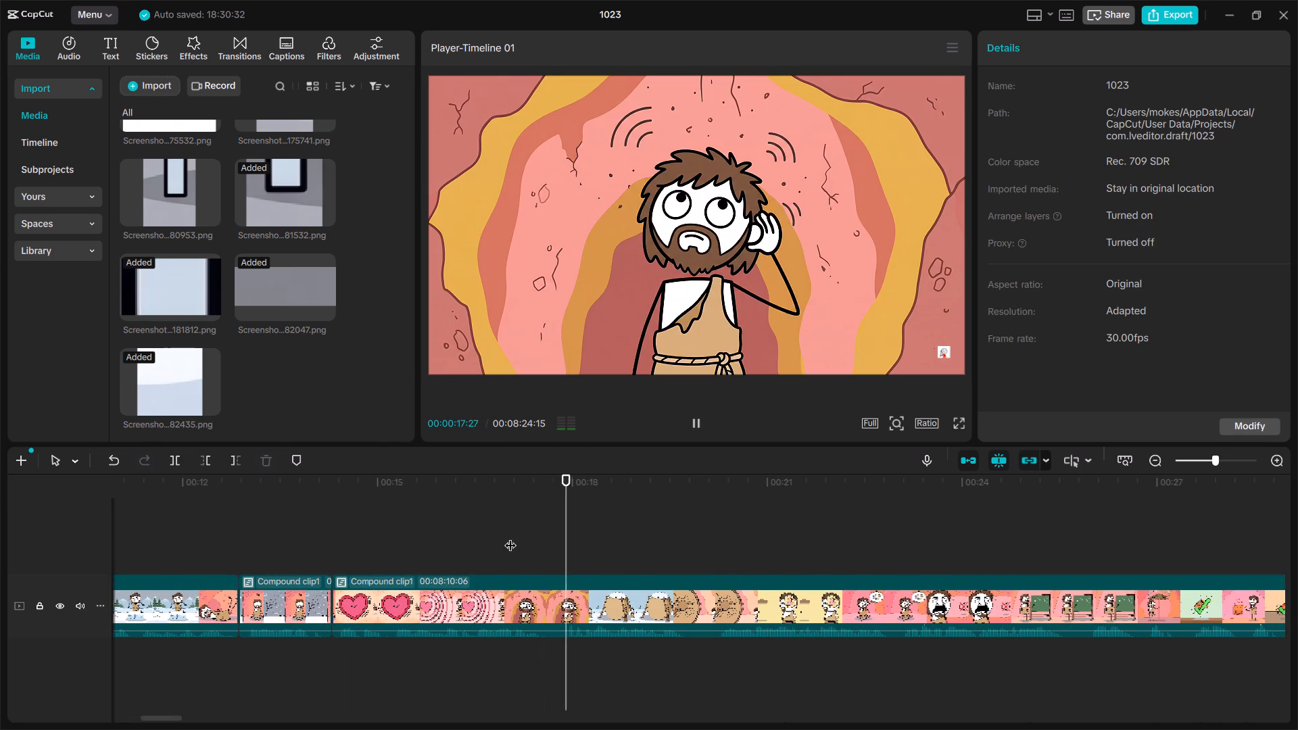
{"action": "key", "text": "space"}
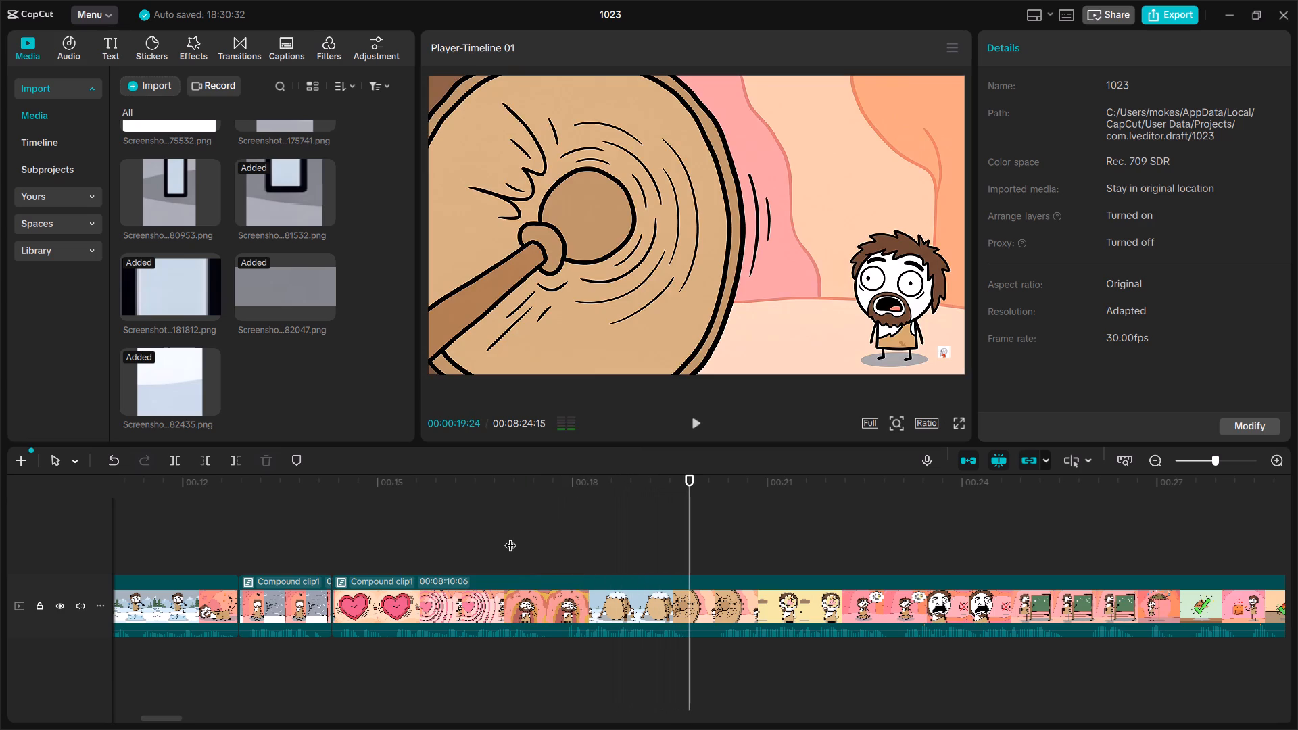
{"action": "left_click", "coordinate": [690, 528]}
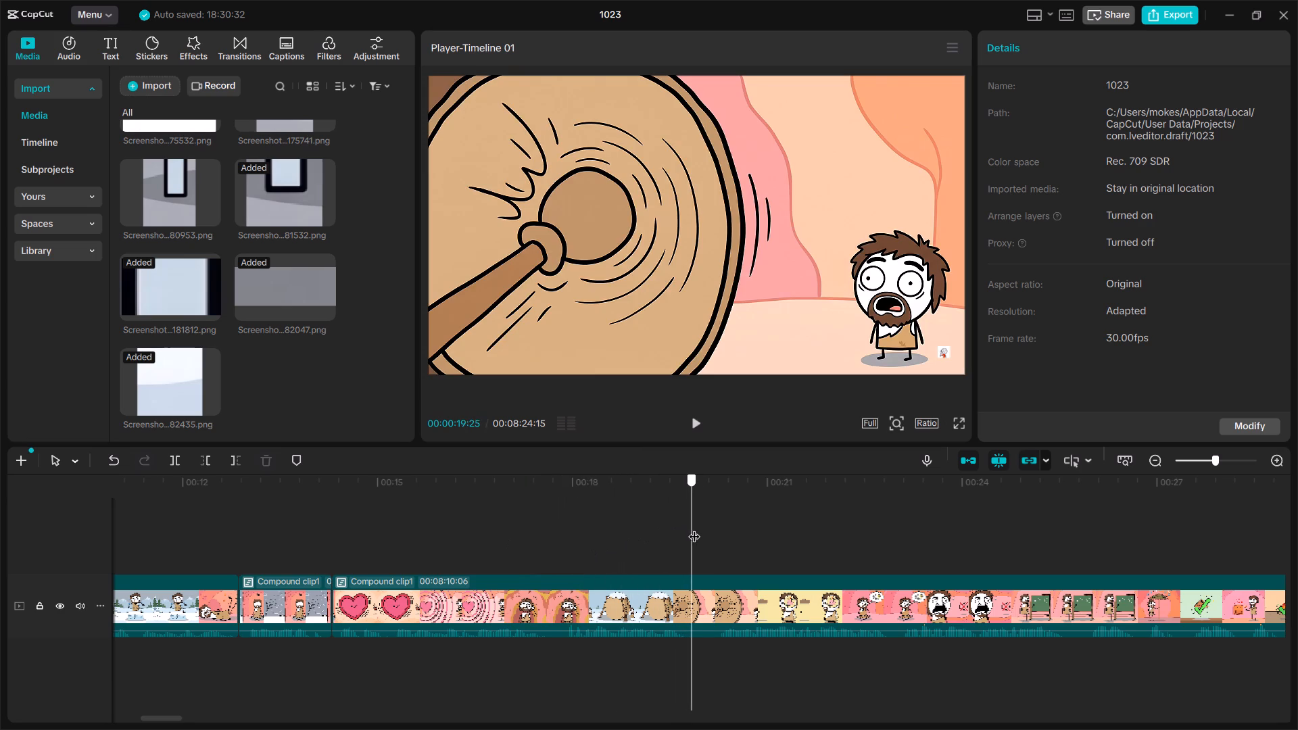
{"action": "left_click", "coordinate": [181, 458]}
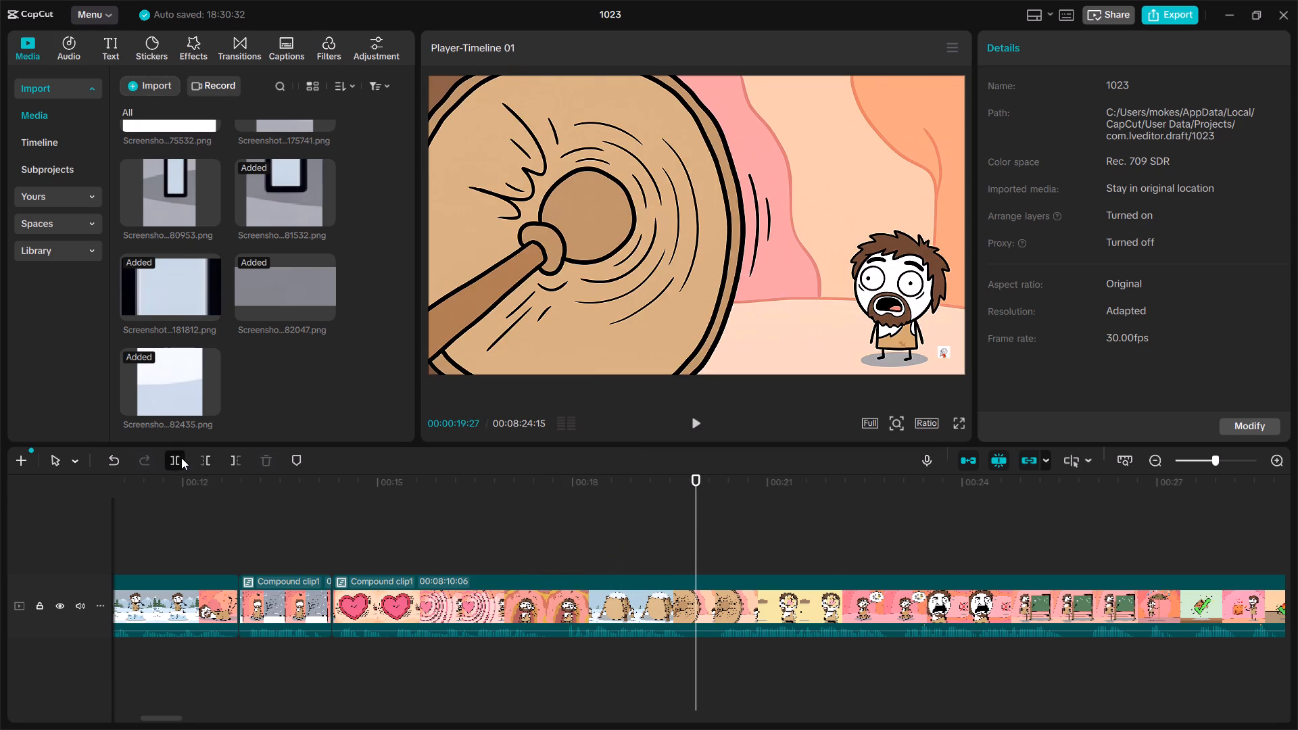
{"action": "left_click_drag", "start_coordinate": [696, 533], "coordinate": [704, 535]}
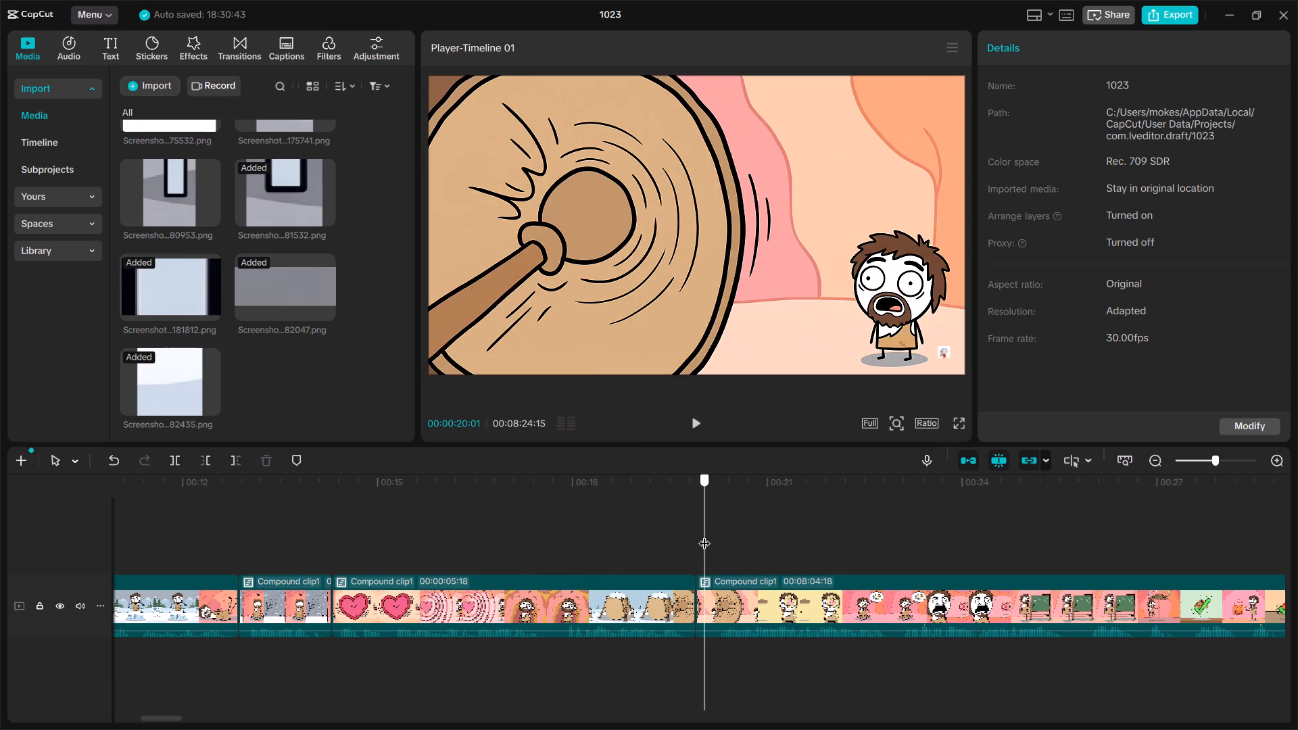
{"action": "left_click_drag", "start_coordinate": [704, 535], "coordinate": [713, 534]}
{"action": "left_click", "coordinate": [174, 463]}
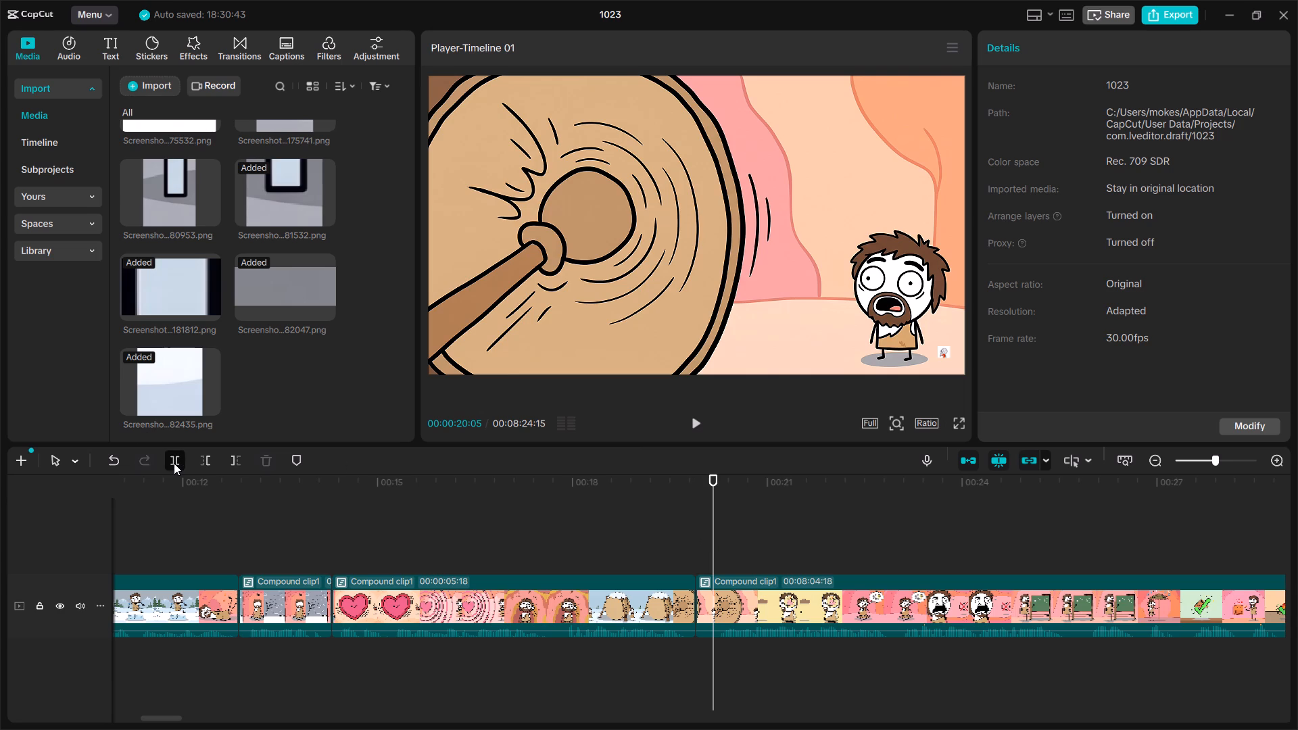
{"action": "left_click", "coordinate": [704, 606]}
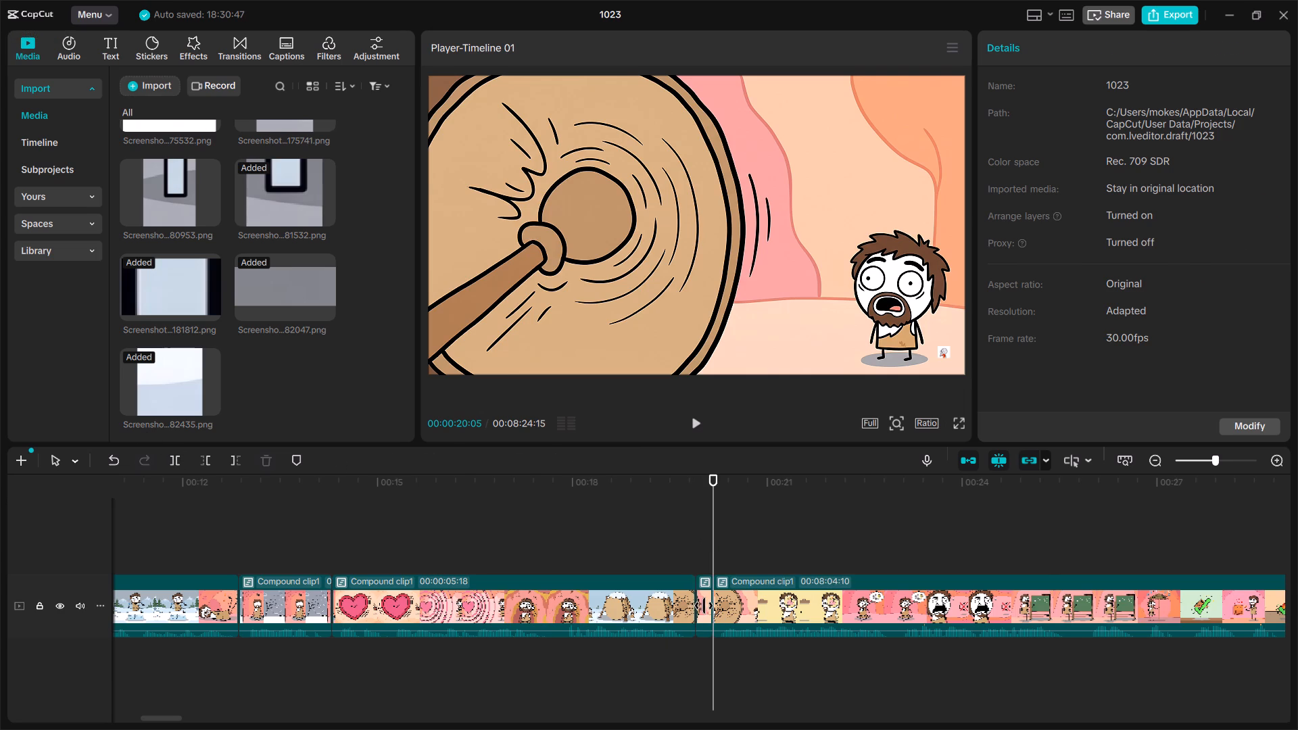
{"action": "key", "text": "Delete"}
Split the clip at 00:00:25:11 and 00:00:25:18, in the chalkboard scene, and delete the piece between.
{"action": "scroll", "coordinate": [704, 606], "scroll_direction": "left", "scroll_amount": 1}
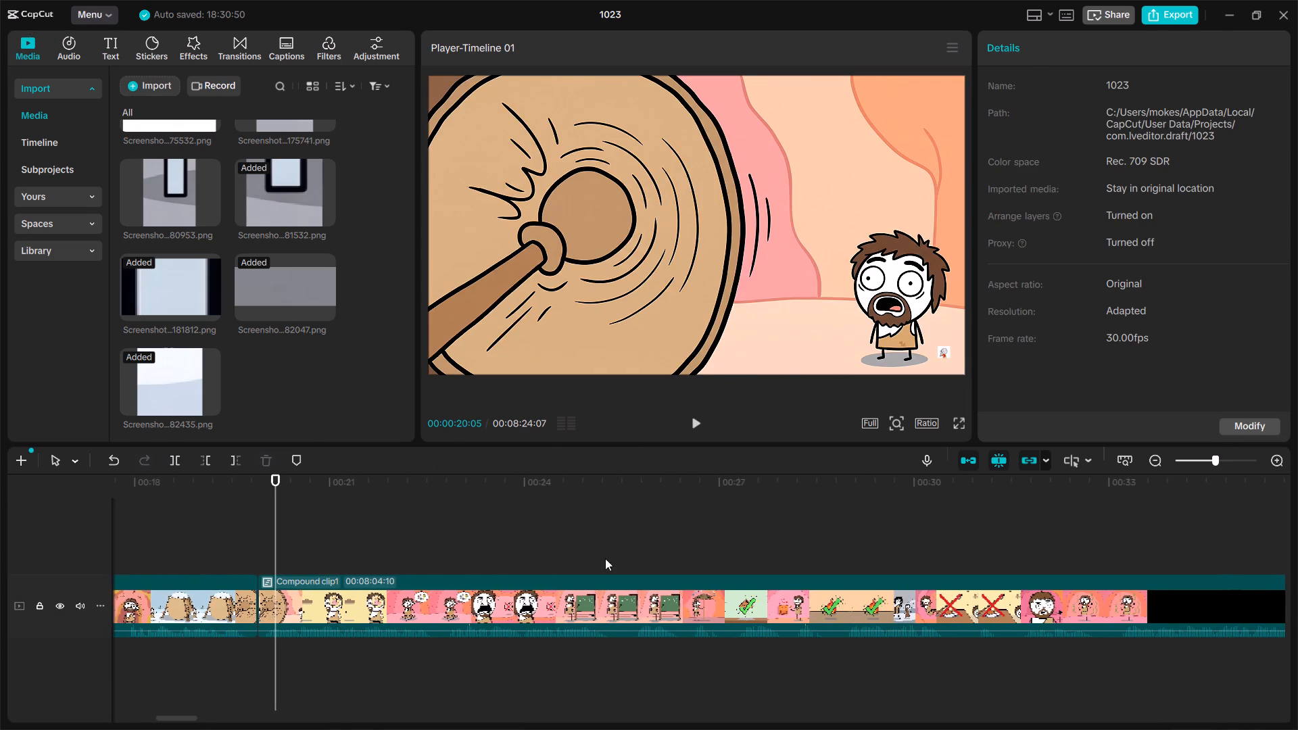
{"action": "left_click", "coordinate": [613, 554]}
{"action": "double_click", "coordinate": [613, 554]}
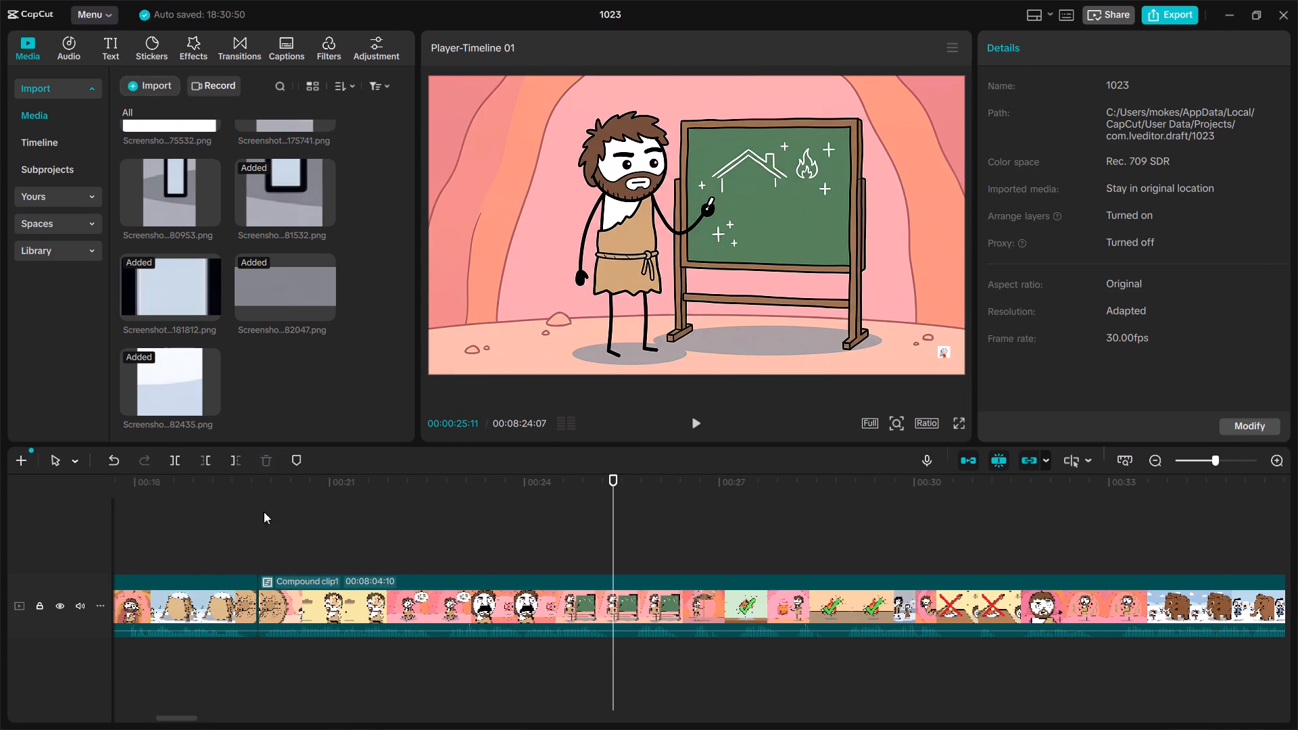
{"action": "left_click", "coordinate": [179, 457]}
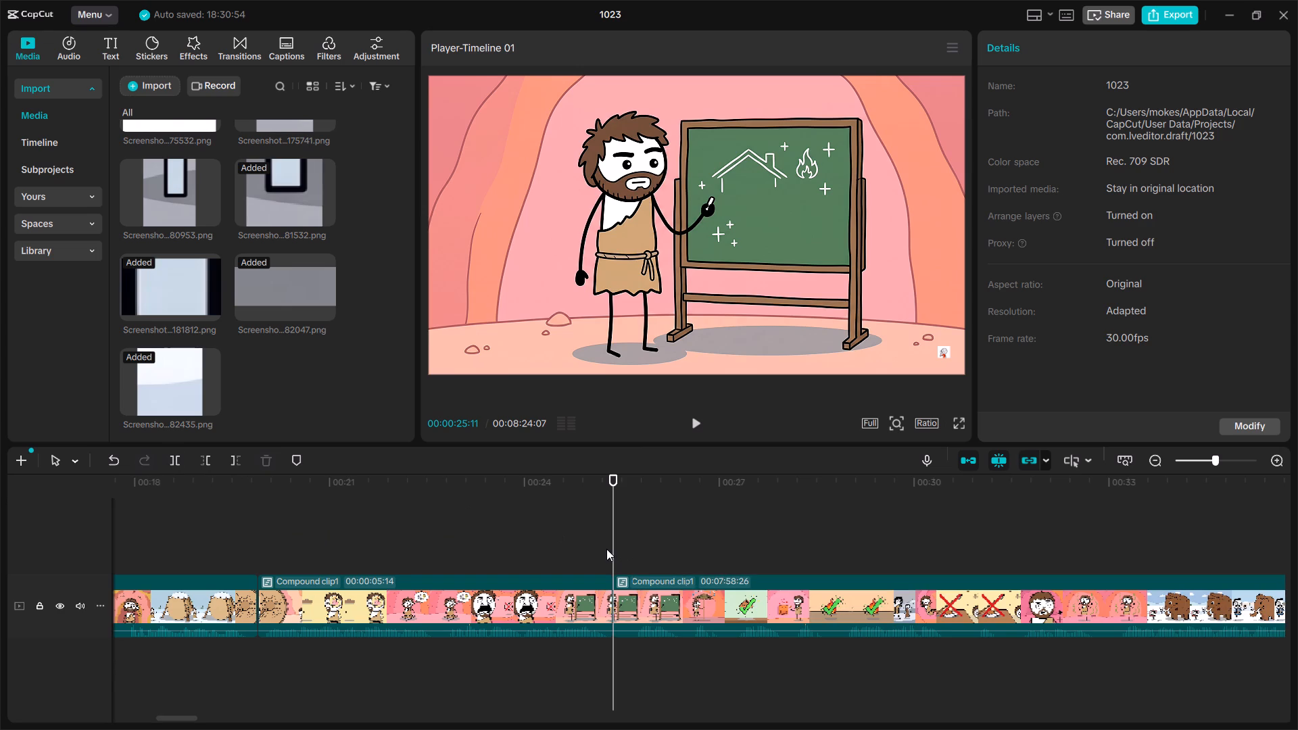
{"action": "left_click_drag", "start_coordinate": [610, 550], "coordinate": [628, 554]}
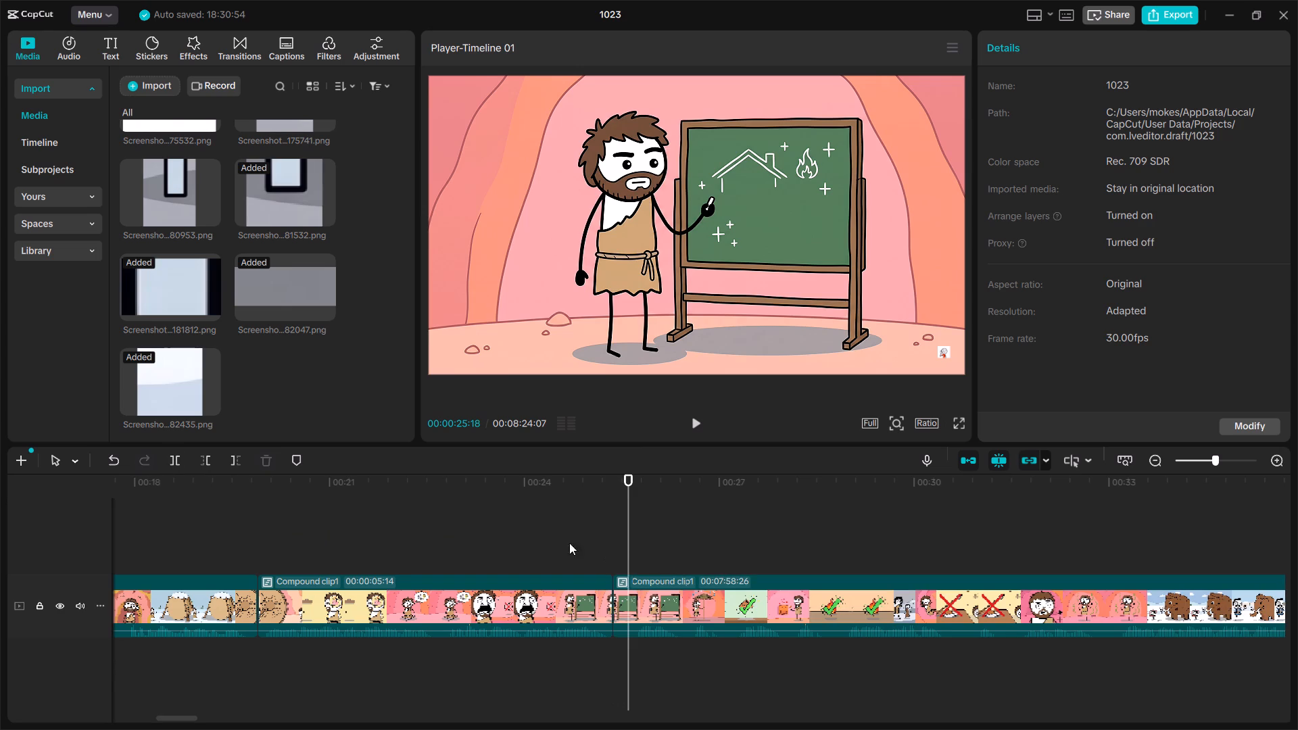
{"action": "left_click", "coordinate": [181, 461]}
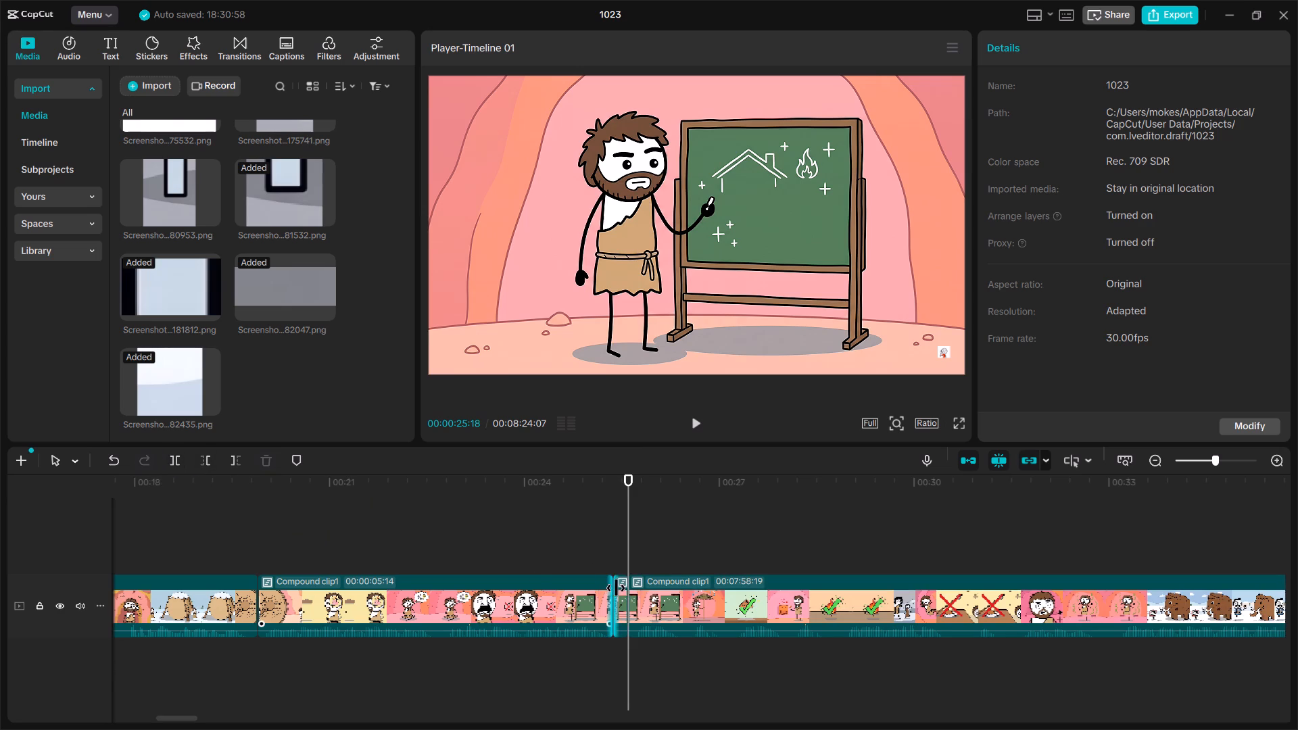
{"action": "left_click", "coordinate": [620, 592]}
{"action": "key", "text": "Delete"}
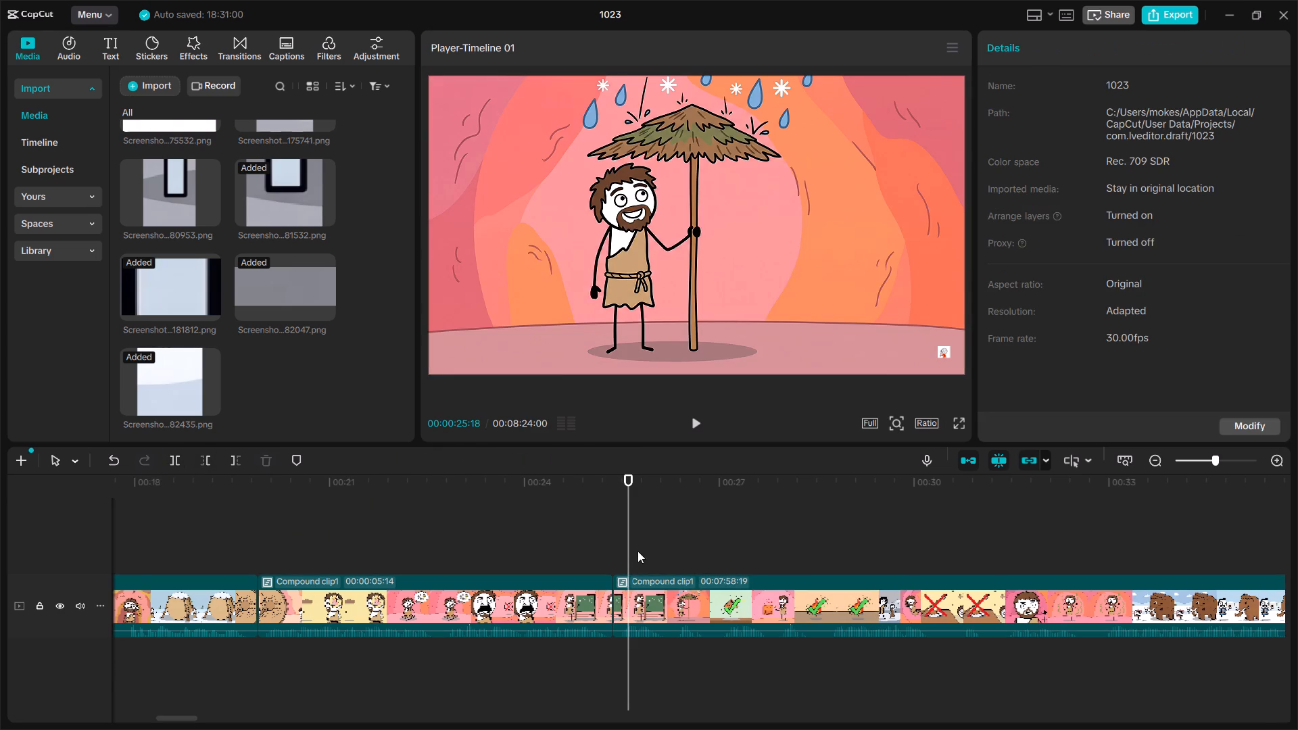
Play on past the umbrella scene, split the clip at 00:00:26:25 and 00:00:26:29, in the house checkmark scene, and delete the piece between.
{"action": "key", "text": "space"}
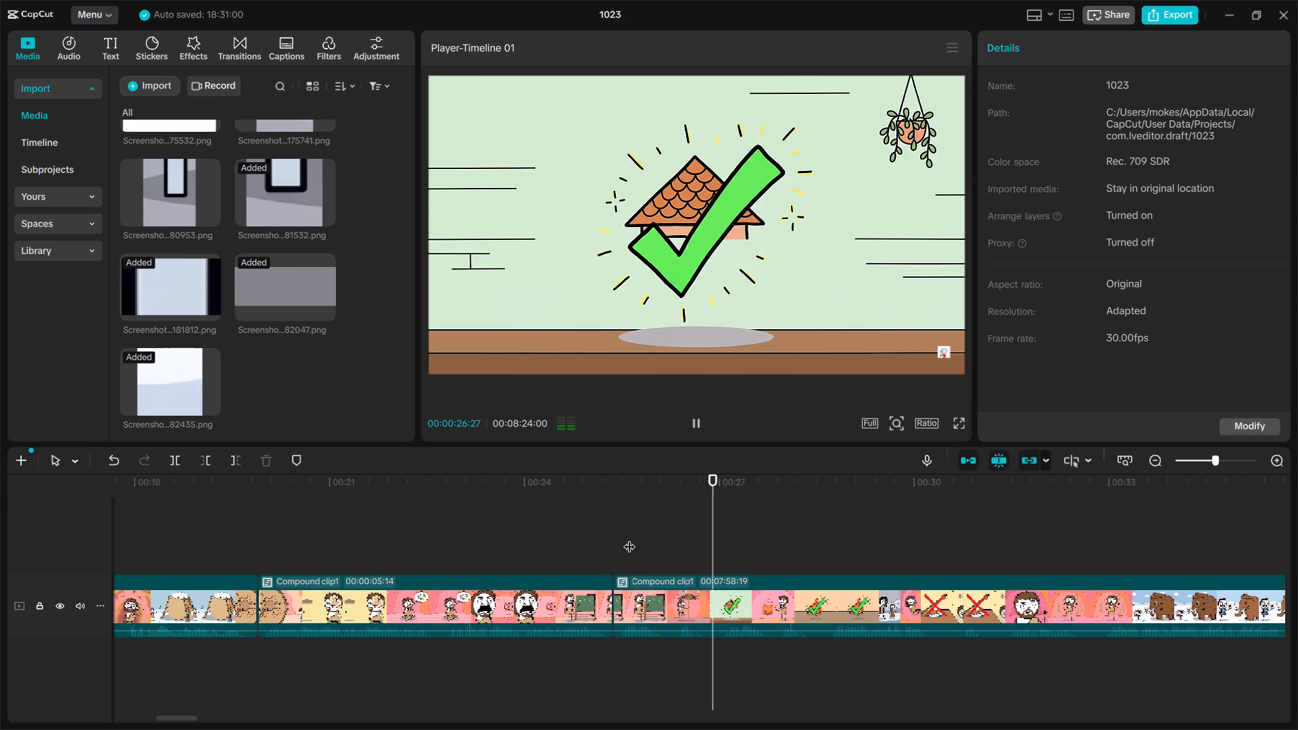
{"action": "key", "text": "space"}
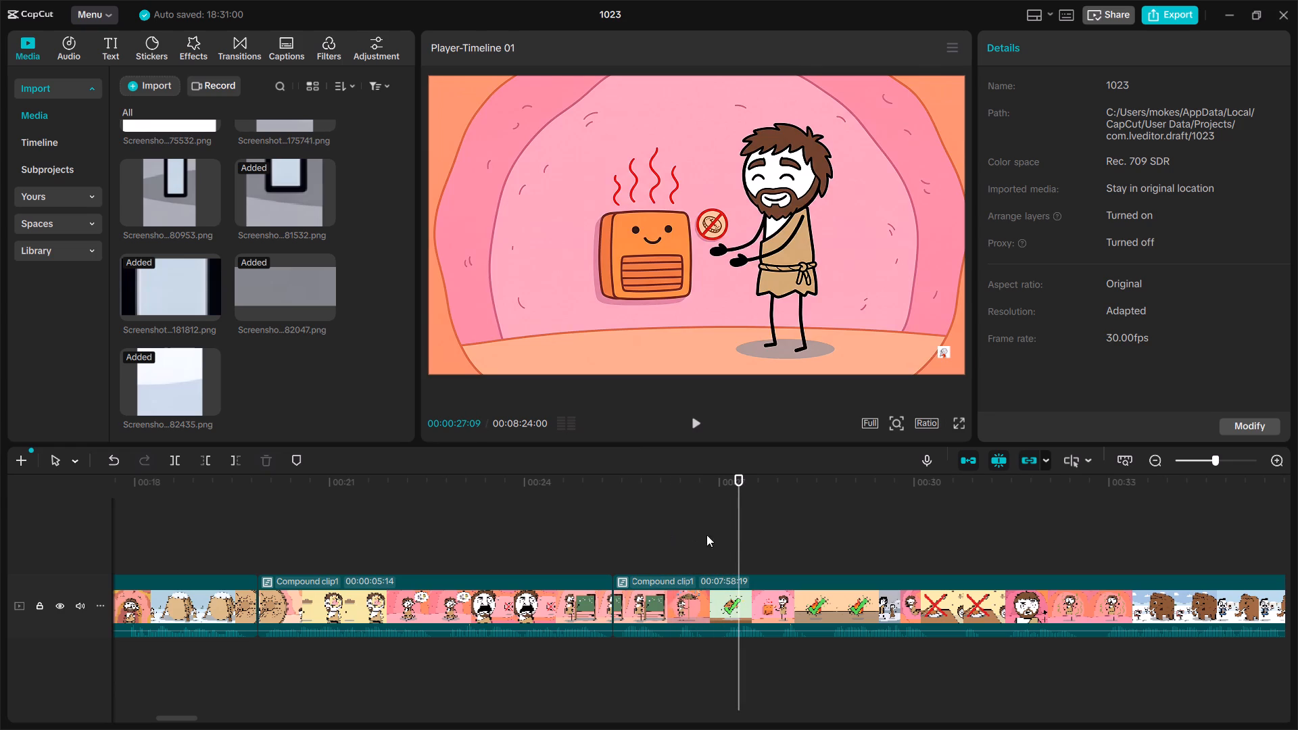
{"action": "left_click_drag", "start_coordinate": [740, 541], "coordinate": [713, 546]}
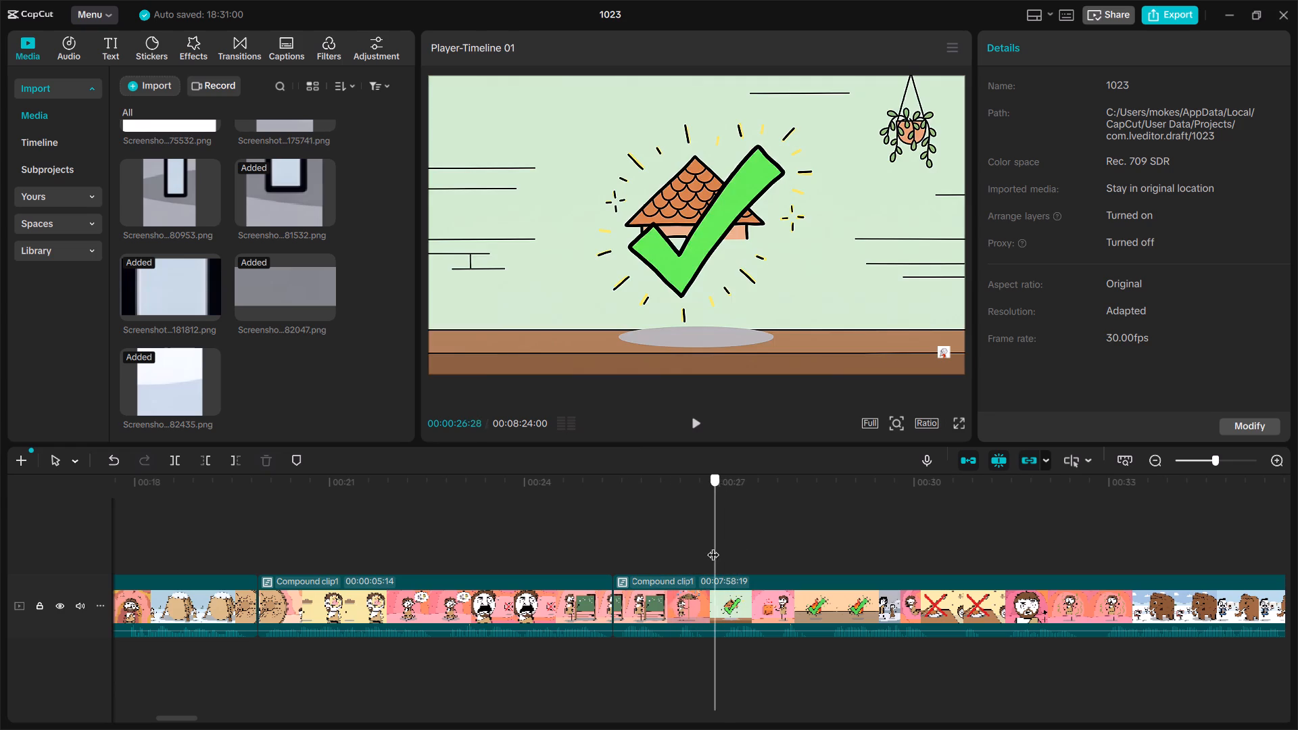
{"action": "left_click_drag", "start_coordinate": [713, 546], "coordinate": [708, 545]}
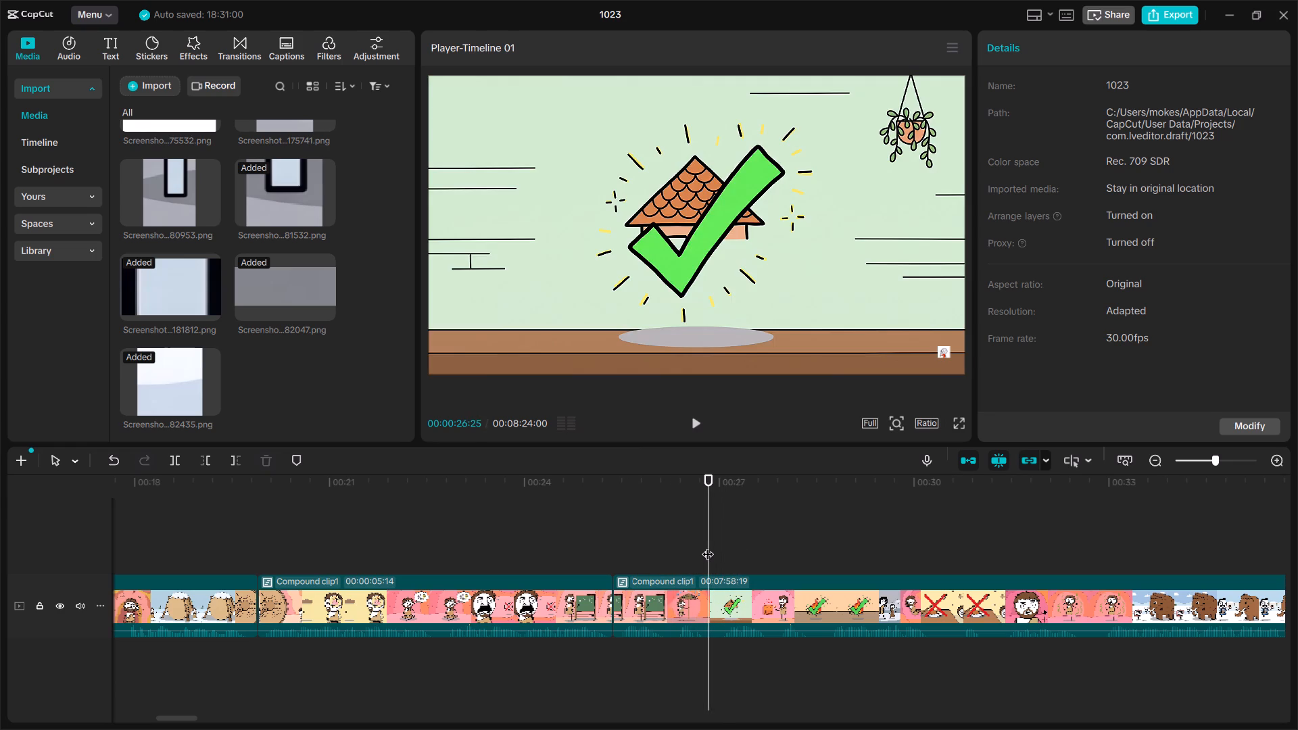
{"action": "left_click", "coordinate": [175, 462]}
{"action": "left_click_drag", "start_coordinate": [709, 545], "coordinate": [715, 546]}
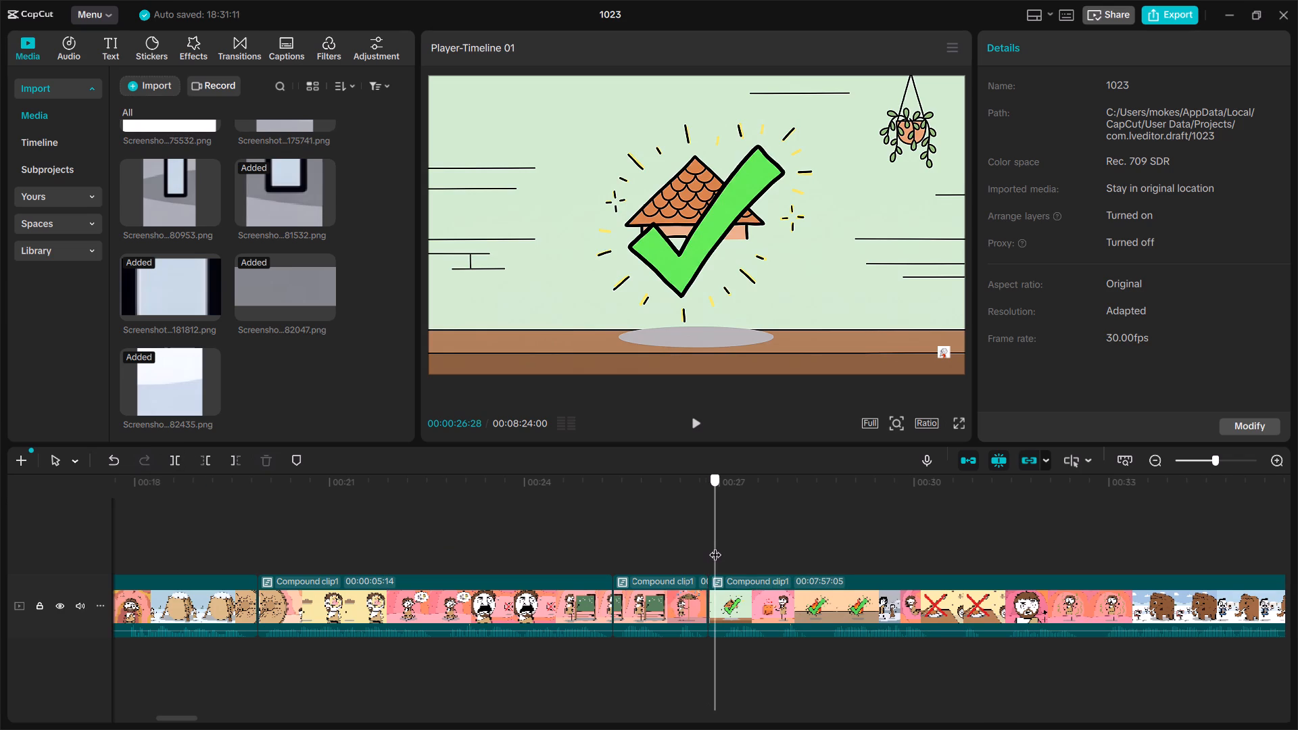
{"action": "left_click_drag", "start_coordinate": [715, 546], "coordinate": [718, 546]}
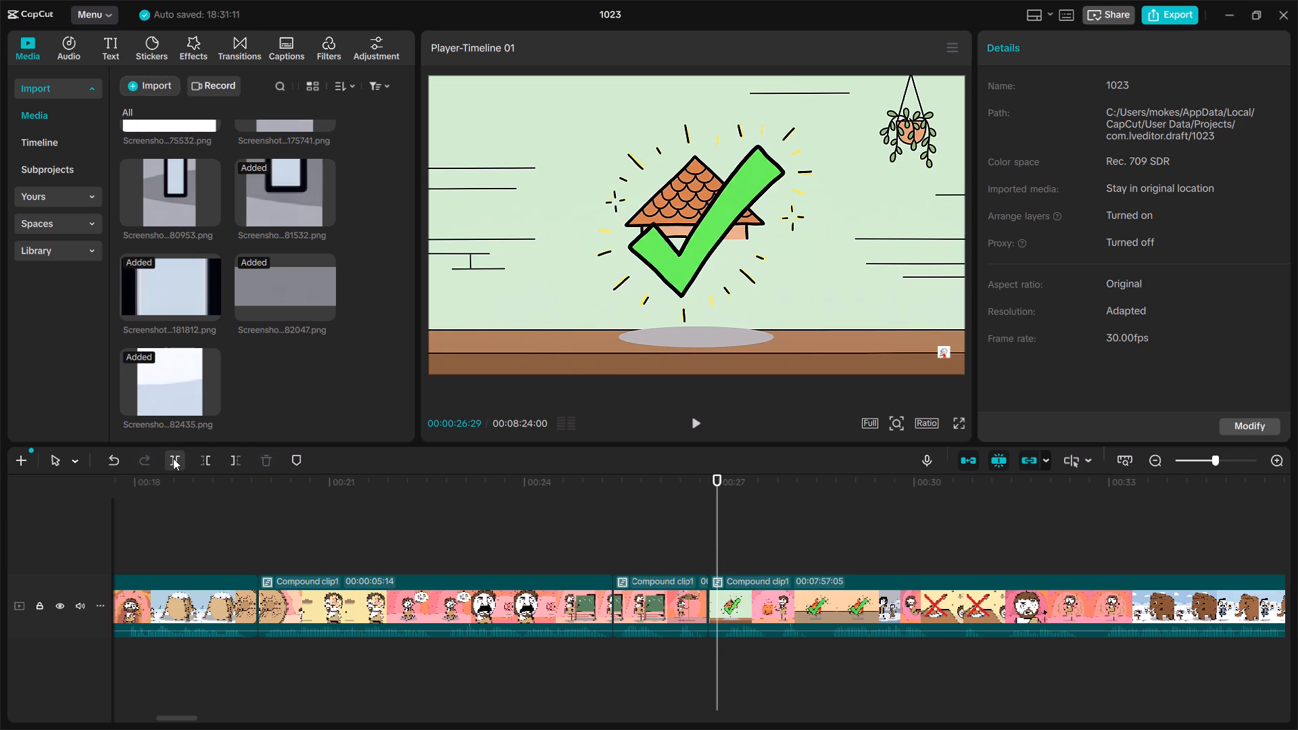
{"action": "left_click", "coordinate": [173, 458]}
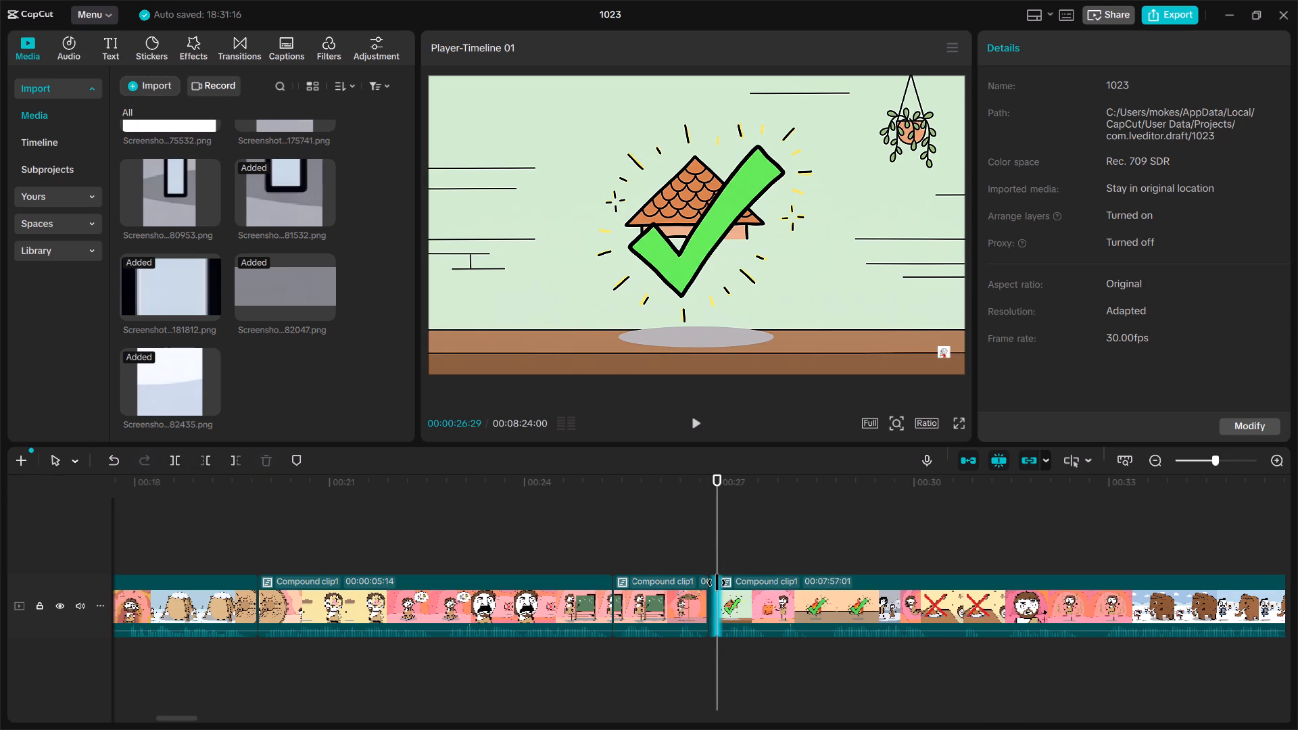
{"action": "left_click", "coordinate": [713, 591]}
{"action": "key", "text": "Delete"}
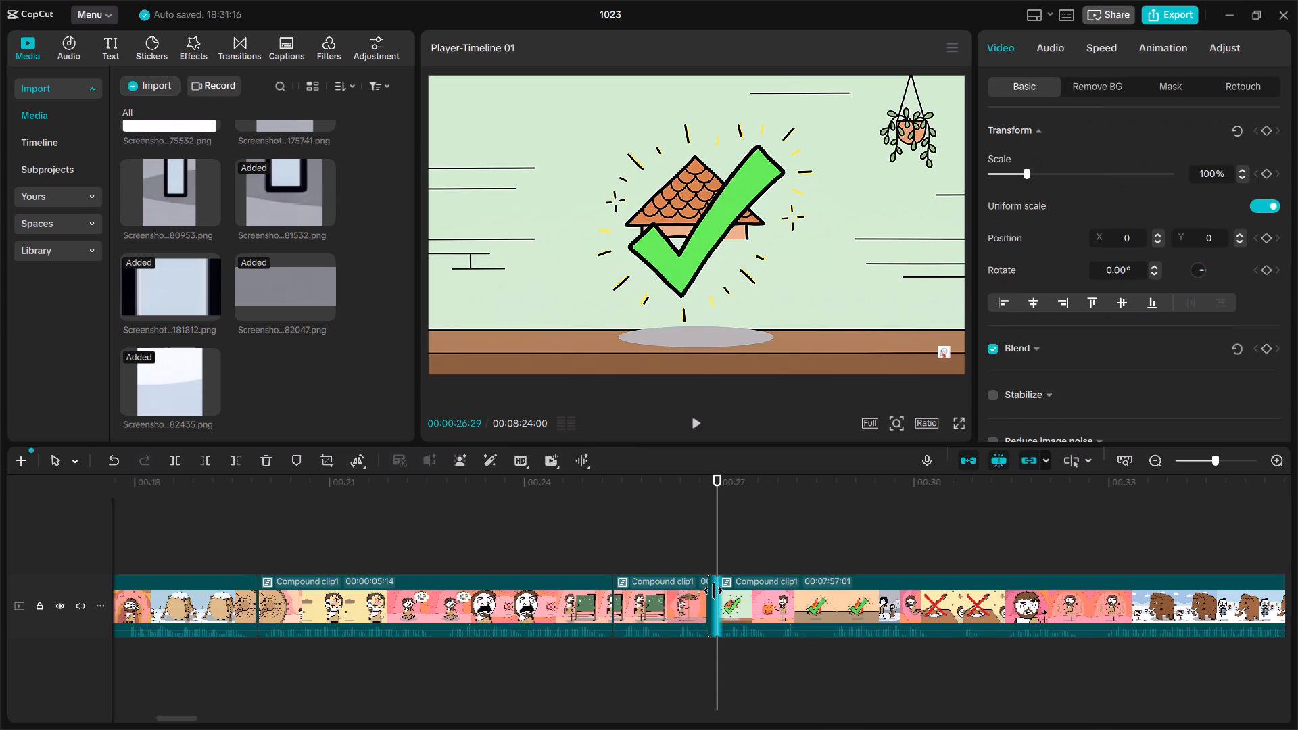
Split the clip at 00:00:28:11 and 00:00:28:16, in the campfire checkmark scene, and delete the piece between.
{"action": "left_click_drag", "start_coordinate": [719, 547], "coordinate": [813, 558]}
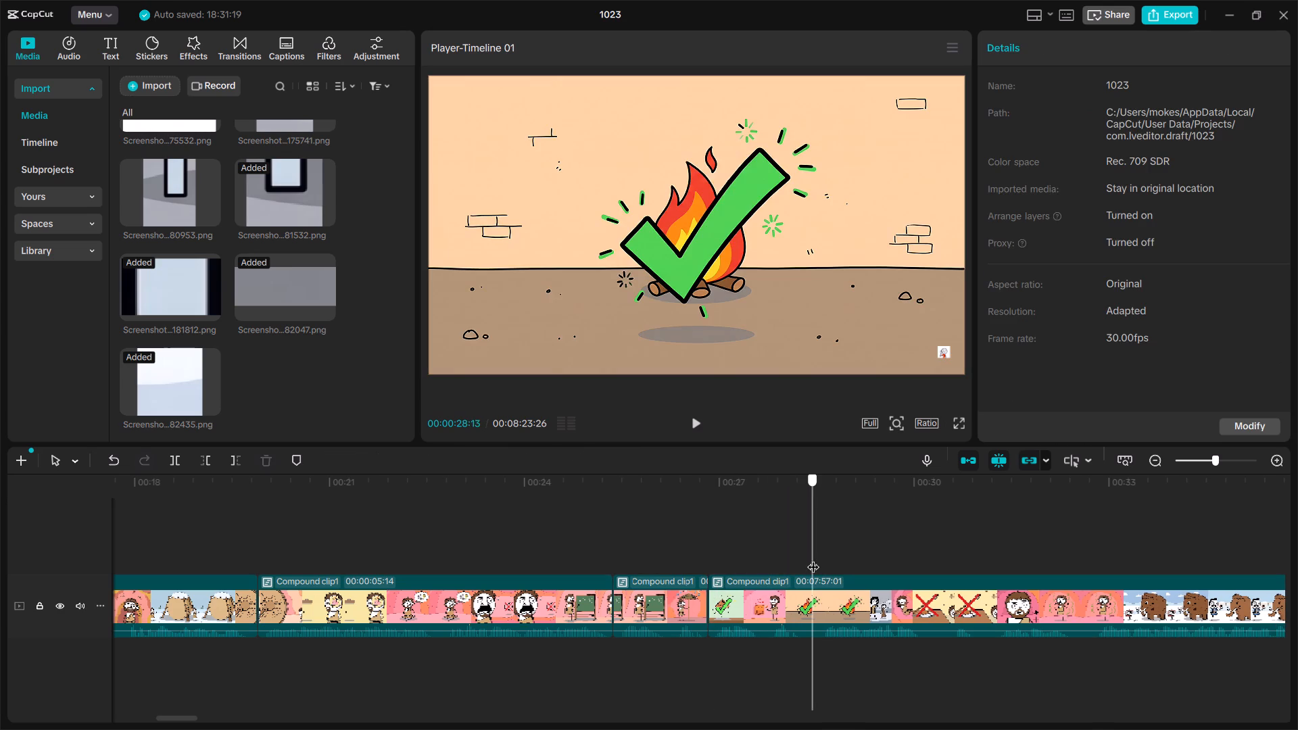
{"action": "left_click_drag", "start_coordinate": [813, 558], "coordinate": [808, 558]}
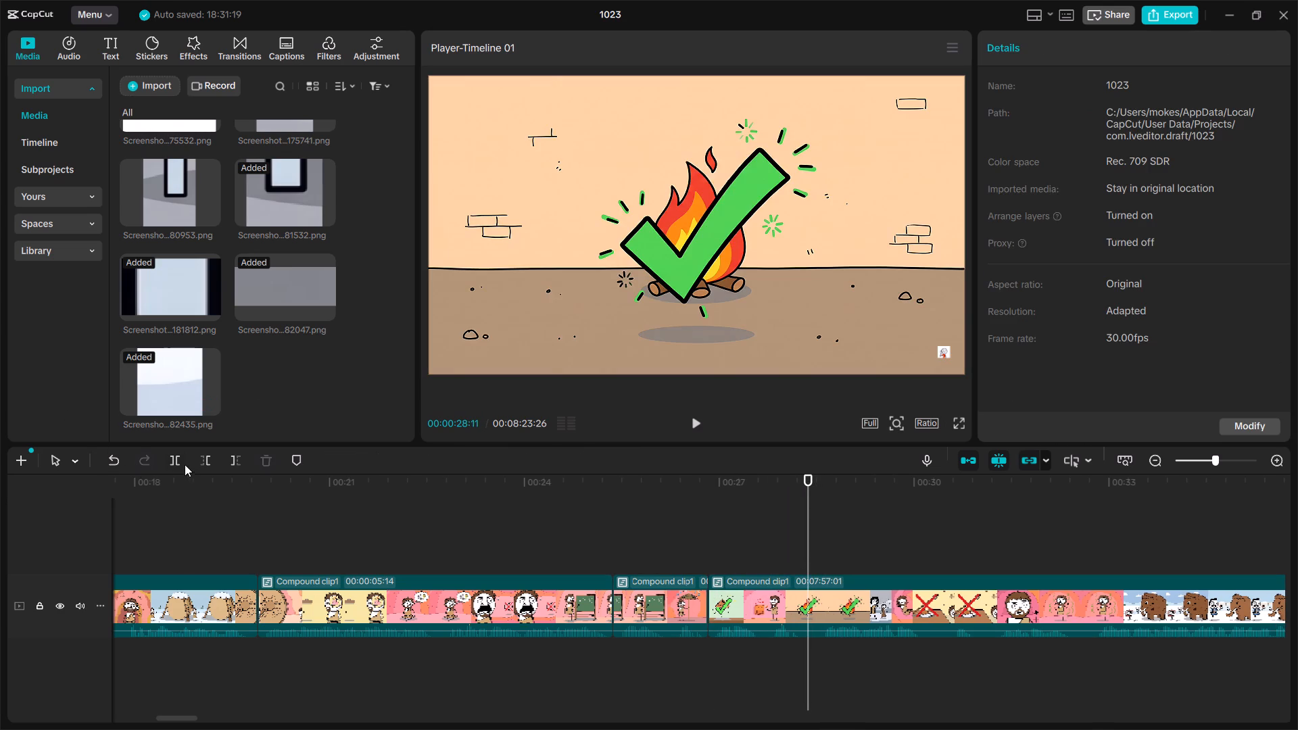
{"action": "left_click", "coordinate": [175, 460]}
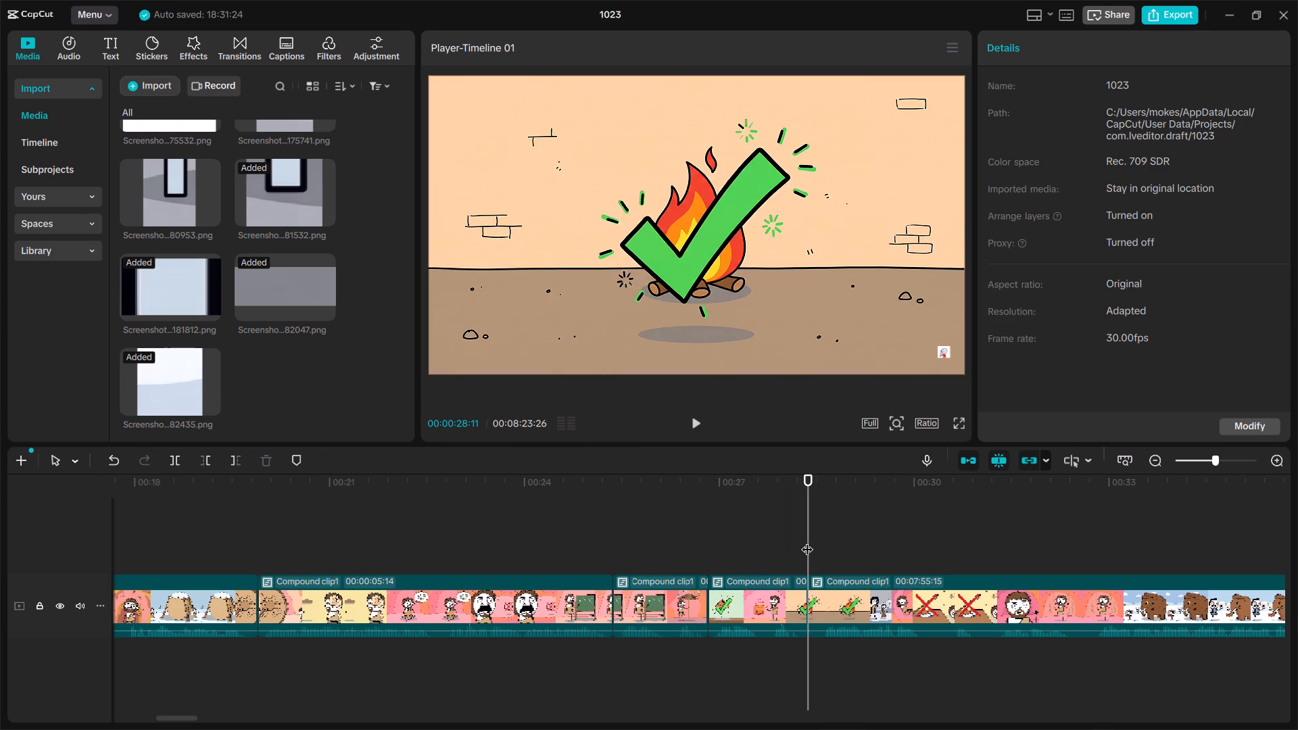
{"action": "left_click_drag", "start_coordinate": [807, 541], "coordinate": [818, 545]}
{"action": "left_click", "coordinate": [176, 464]}
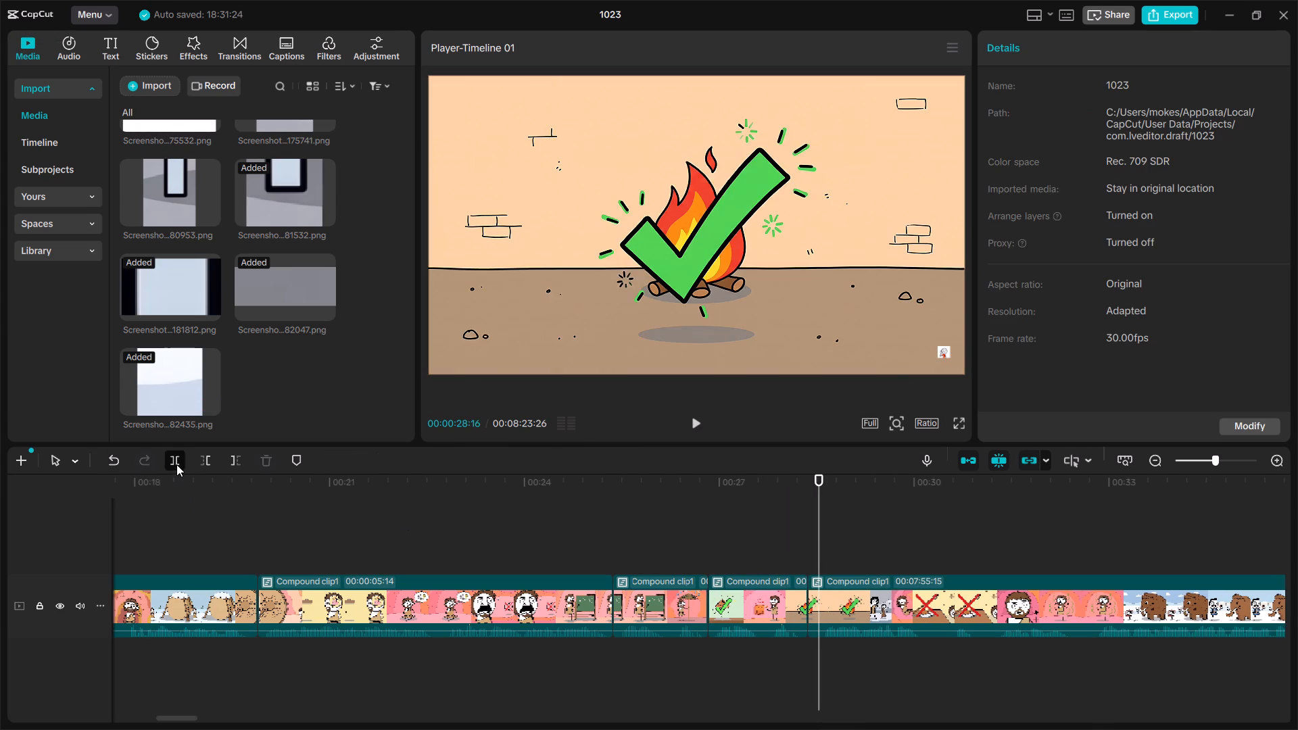
{"action": "left_click", "coordinate": [811, 613]}
{"action": "key", "text": "Delete"}
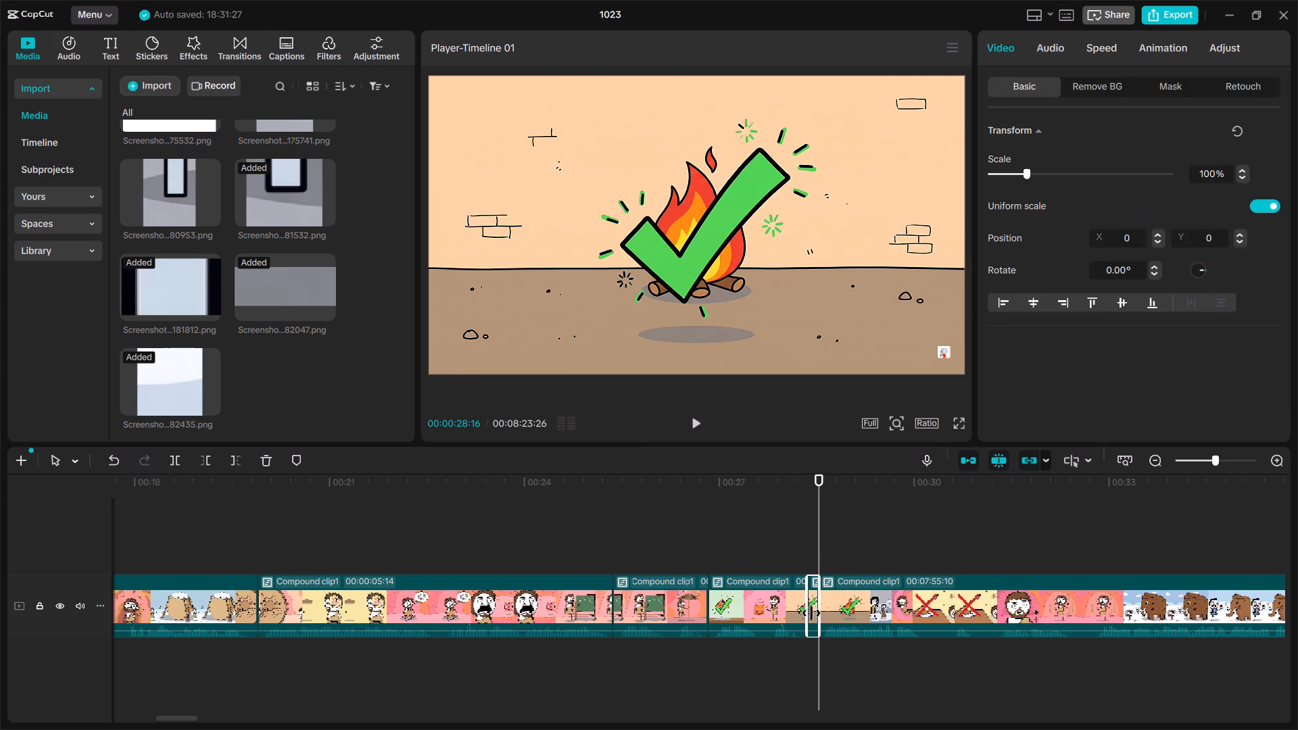
Split the clip at 00:00:30:02 and 00:00:30:10, in the crossed-out spear and meat scene, and delete the piece between.
{"action": "scroll", "coordinate": [811, 613], "scroll_direction": "left", "scroll_amount": 1}
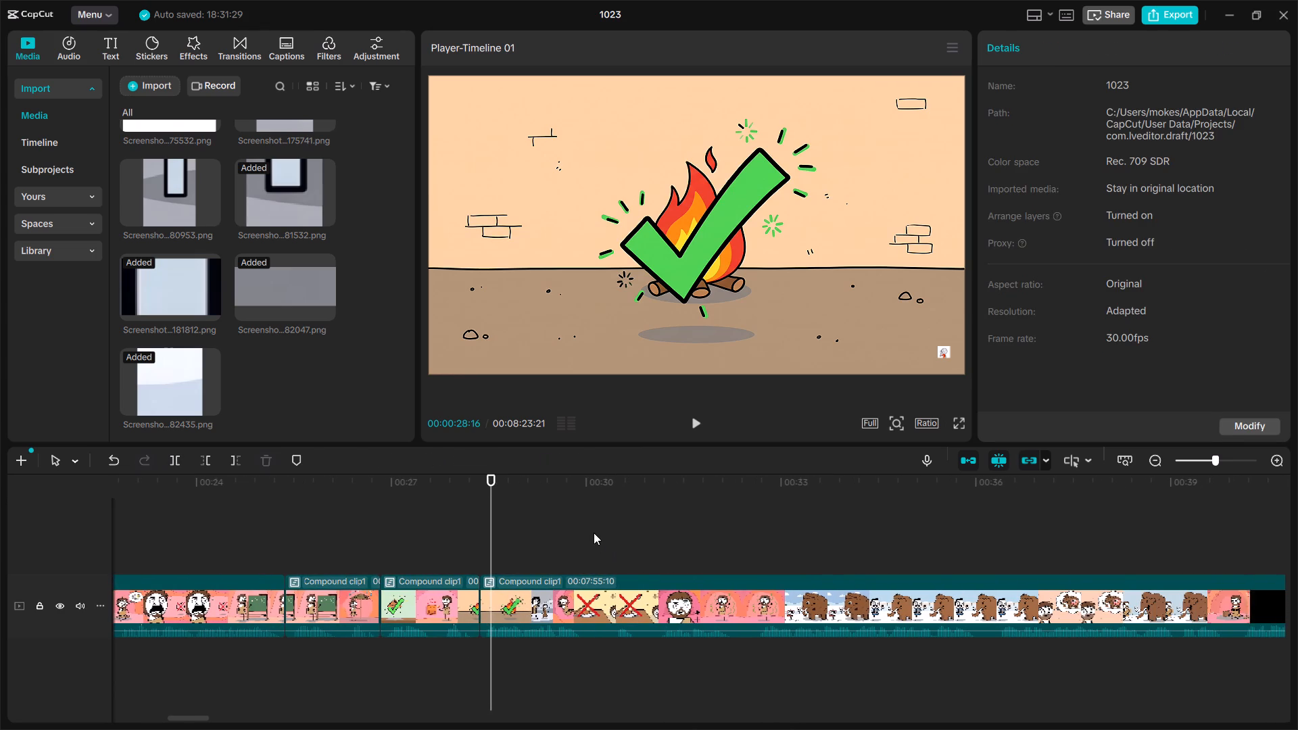
{"action": "left_click", "coordinate": [594, 533]}
{"action": "left_click", "coordinate": [594, 533]}
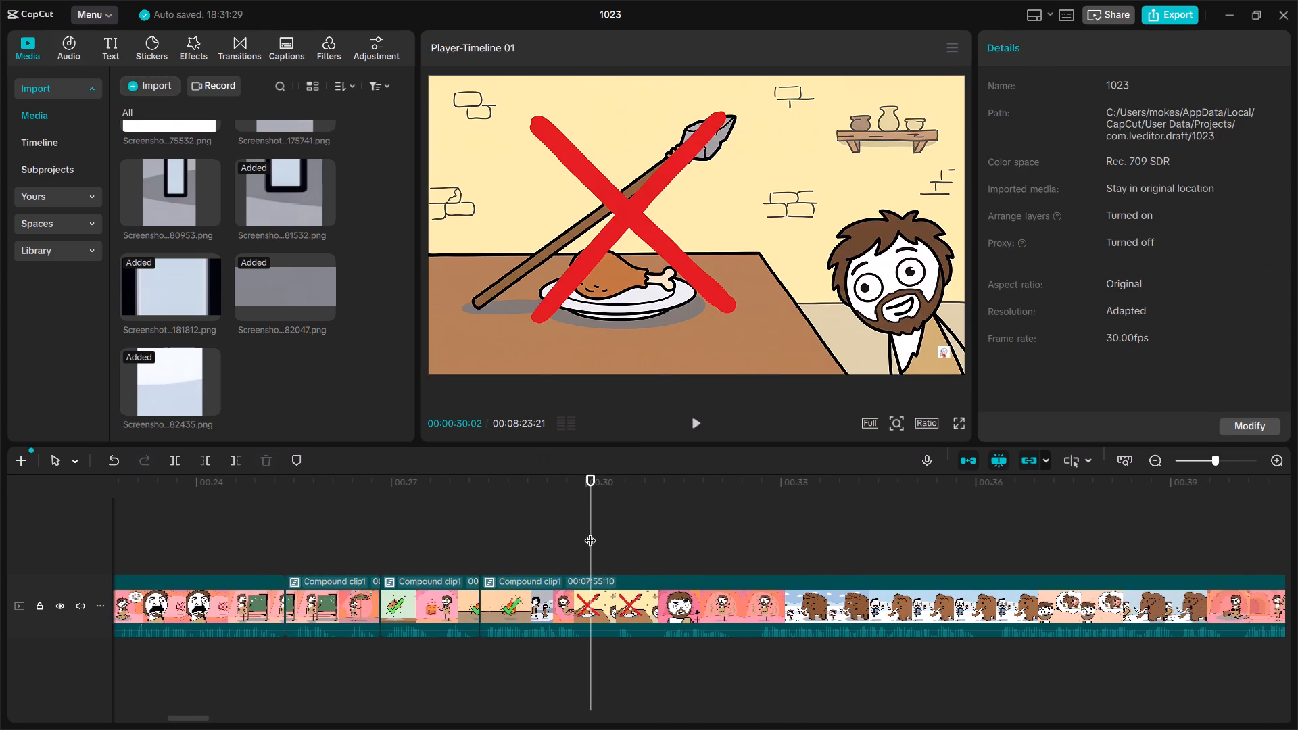
{"action": "left_click", "coordinate": [179, 460]}
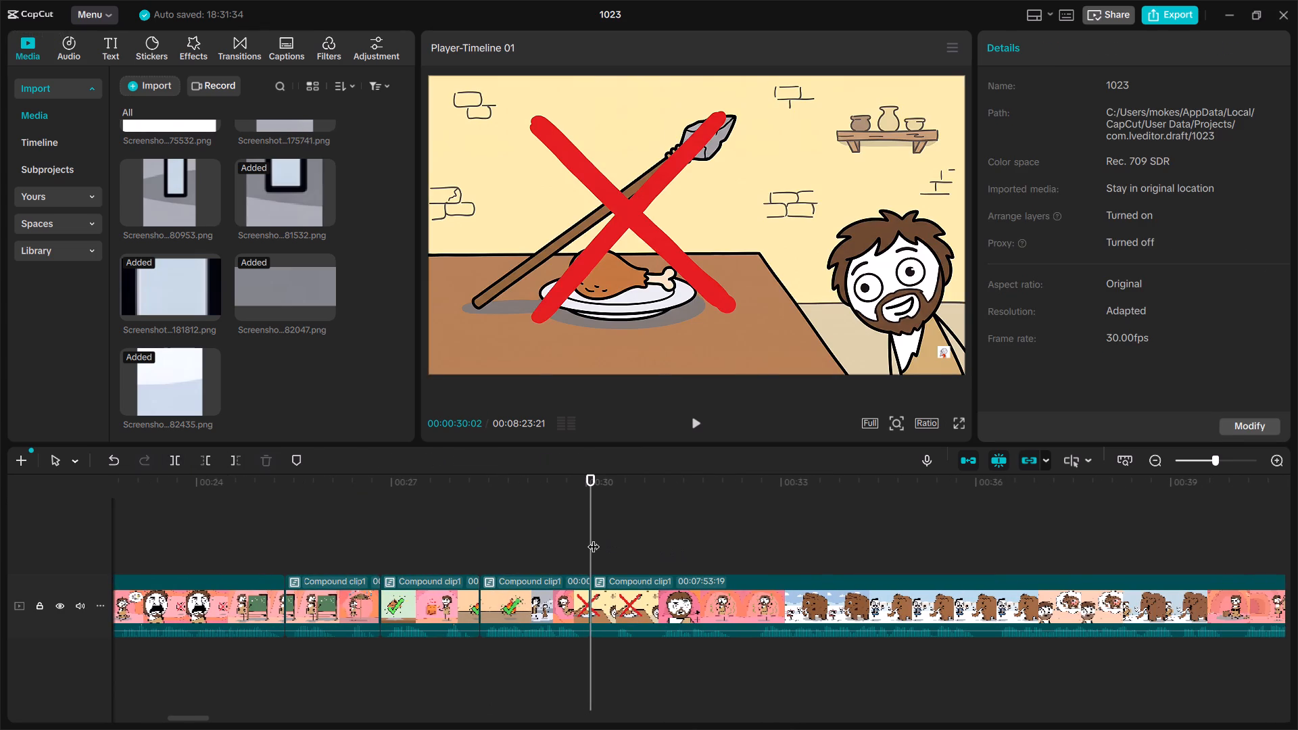
{"action": "left_click_drag", "start_coordinate": [593, 537], "coordinate": [607, 541]}
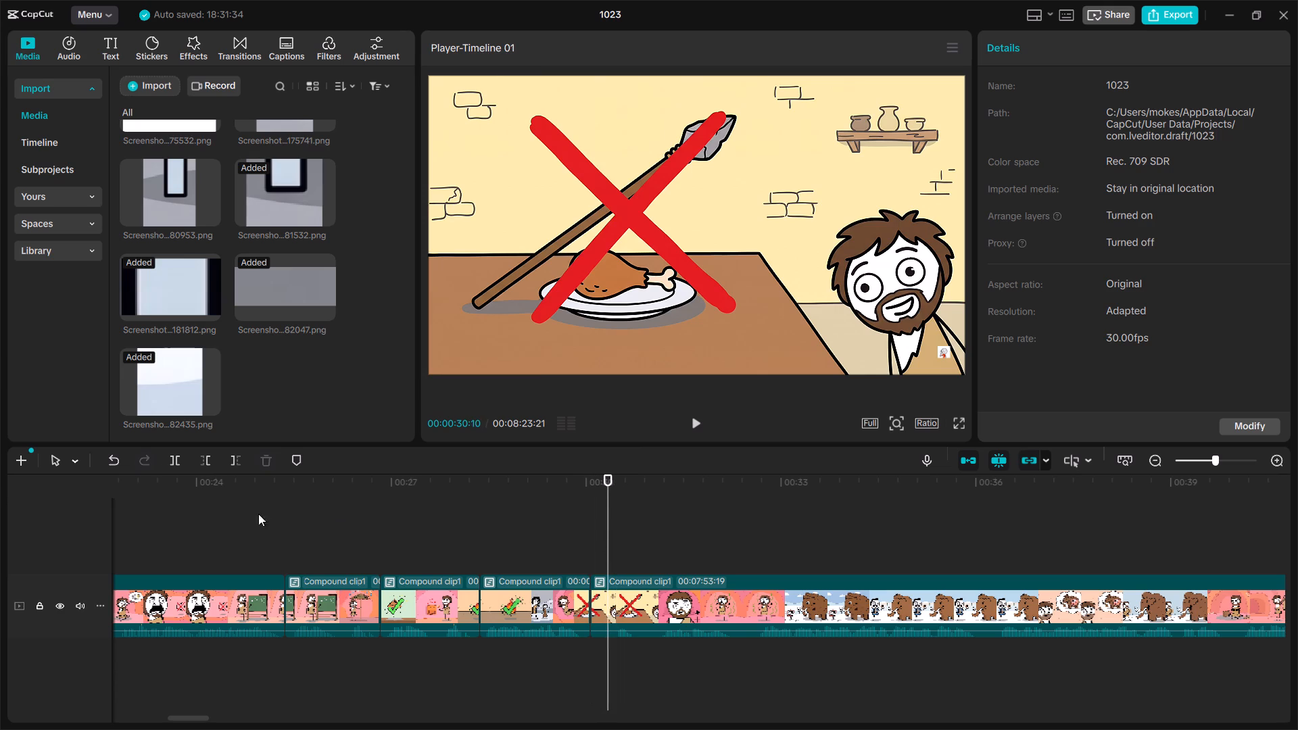
{"action": "left_click", "coordinate": [172, 460]}
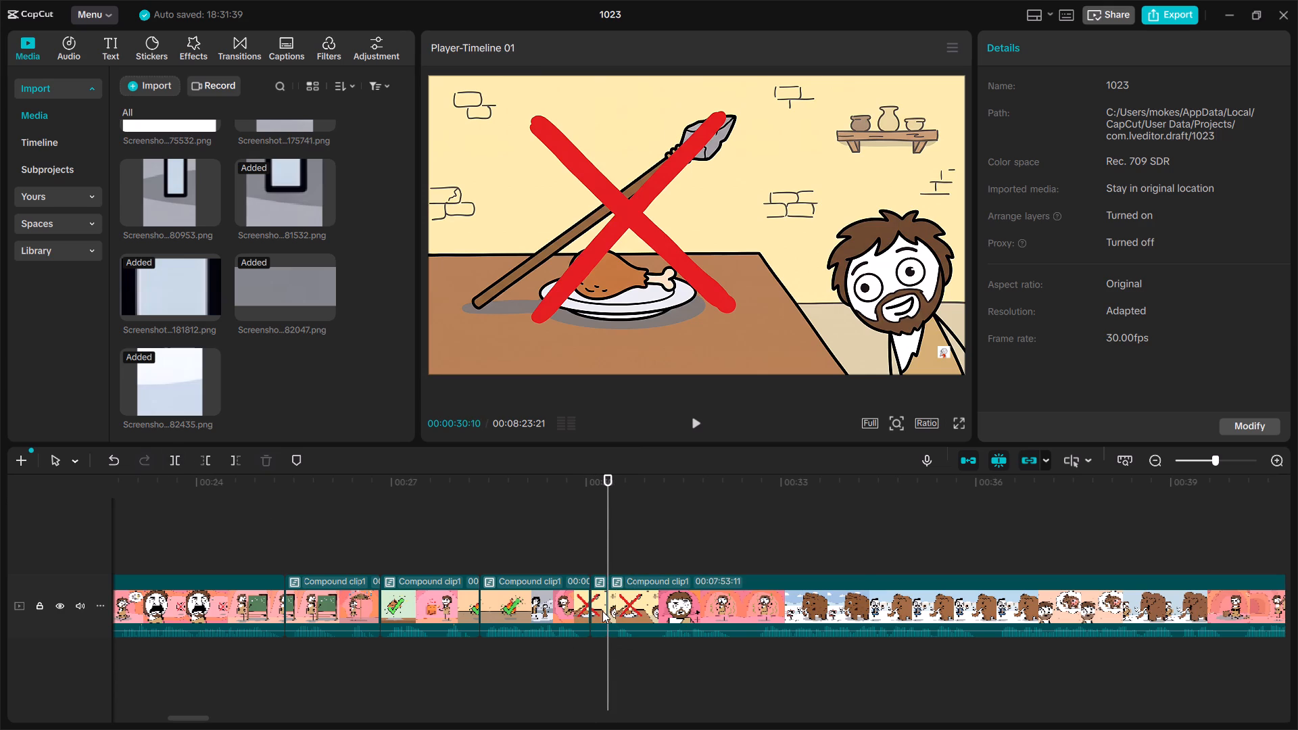
{"action": "left_click", "coordinate": [602, 611]}
{"action": "key", "text": "Delete"}
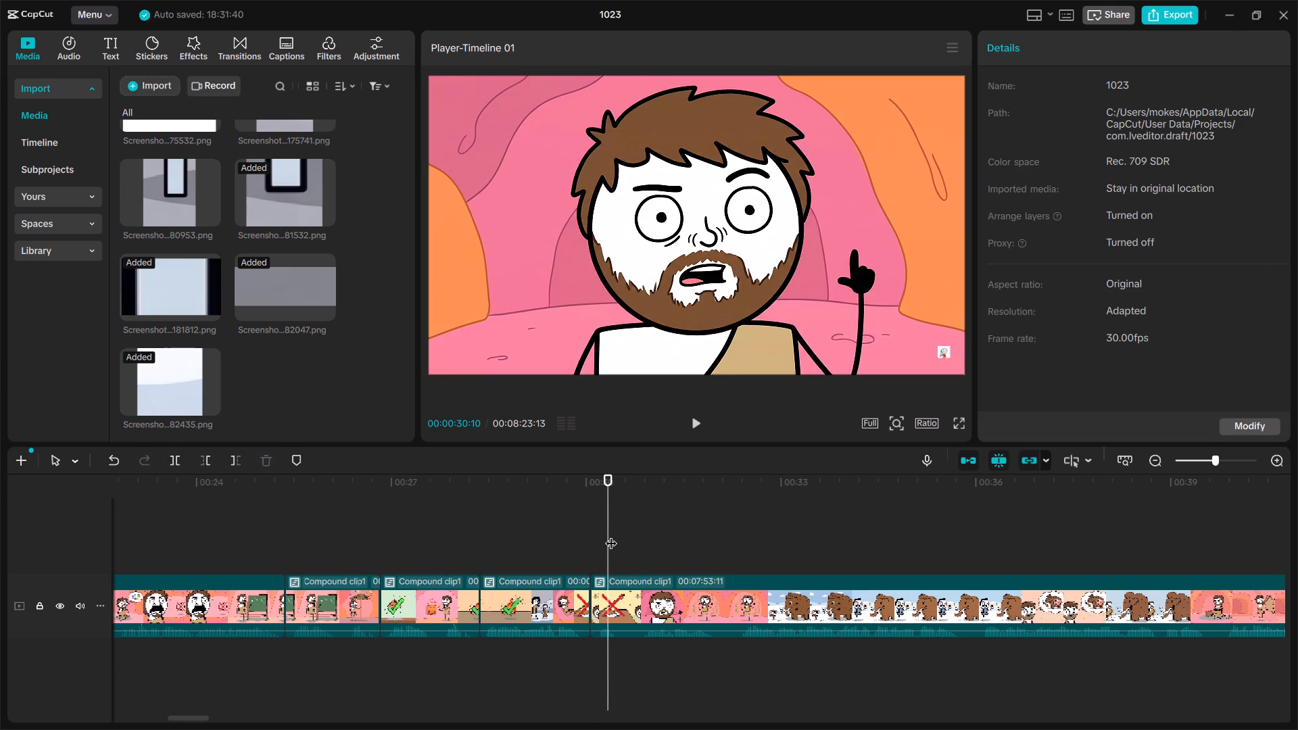
Split the clip at 00:00:30:18 and 00:00:30:23, in the close-up of the caveman raising a finger, and delete the piece between.
{"action": "left_click_drag", "start_coordinate": [611, 533], "coordinate": [625, 536]}
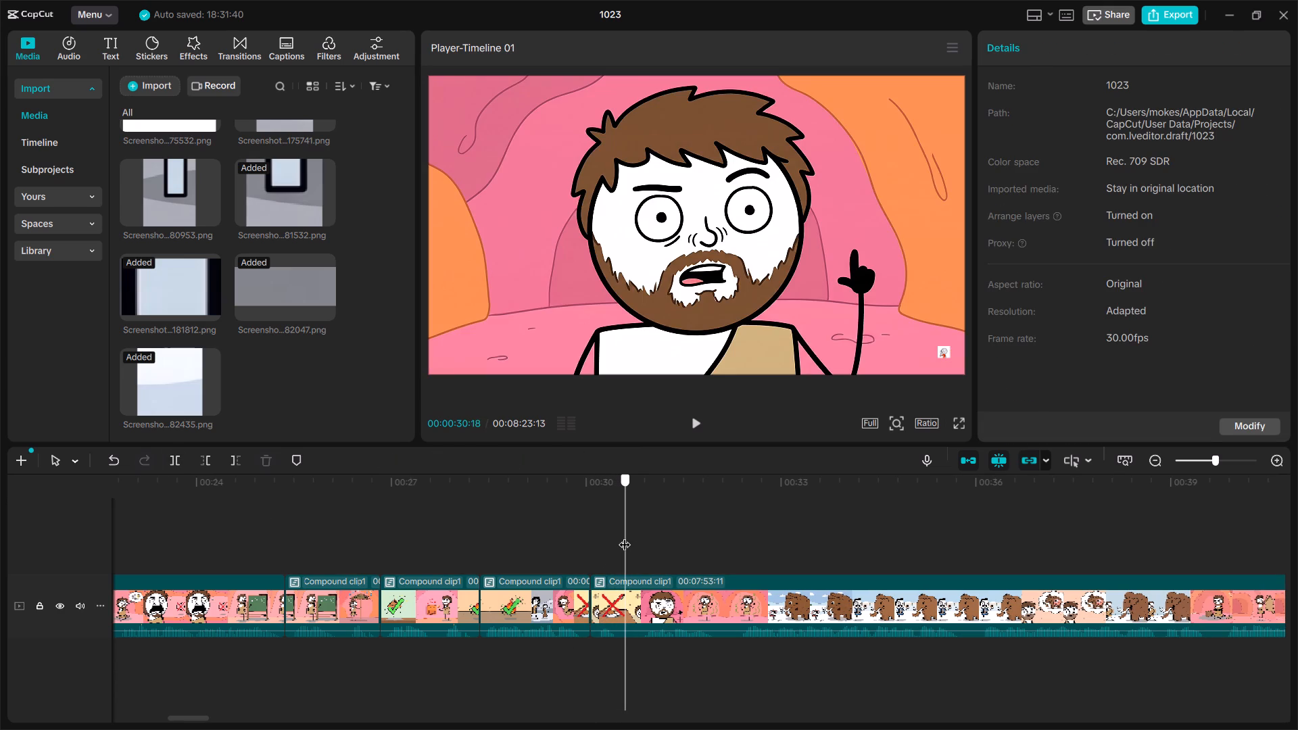
{"action": "left_click", "coordinate": [168, 456]}
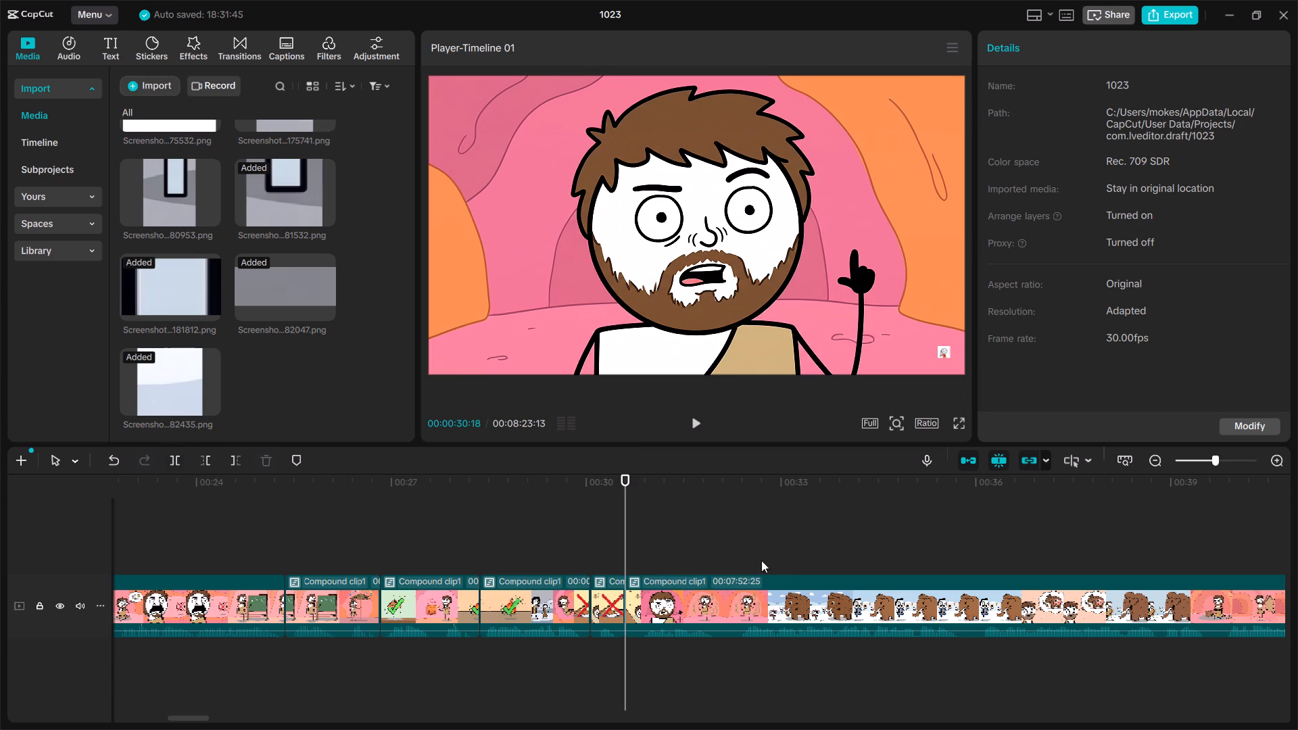
{"action": "left_click_drag", "start_coordinate": [627, 536], "coordinate": [637, 539]}
{"action": "left_click", "coordinate": [178, 460]}
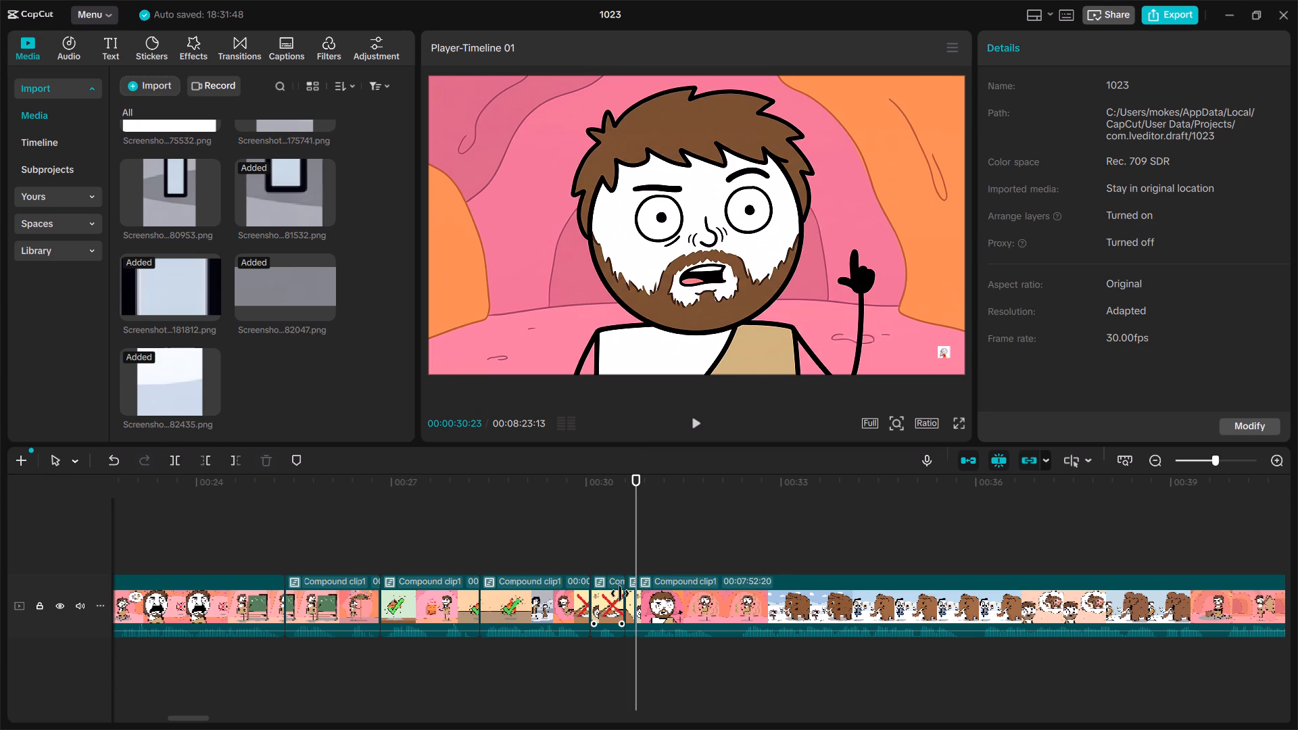
{"action": "left_click", "coordinate": [629, 600]}
{"action": "key", "text": "Delete"}
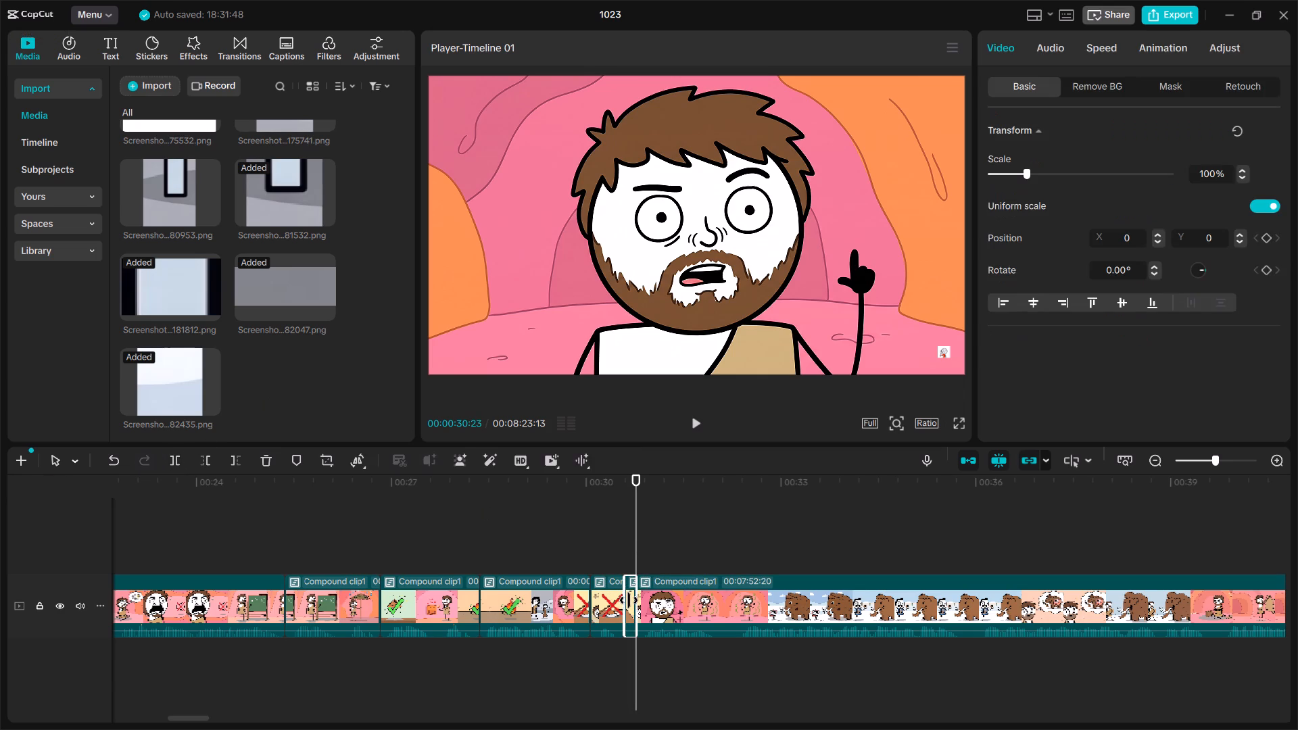
Split the clip at 00:00:31:27 and 00:00:32:03, in the scene of the caveman wincing at the smell, and delete the piece between.
{"action": "left_click_drag", "start_coordinate": [635, 532], "coordinate": [718, 542]}
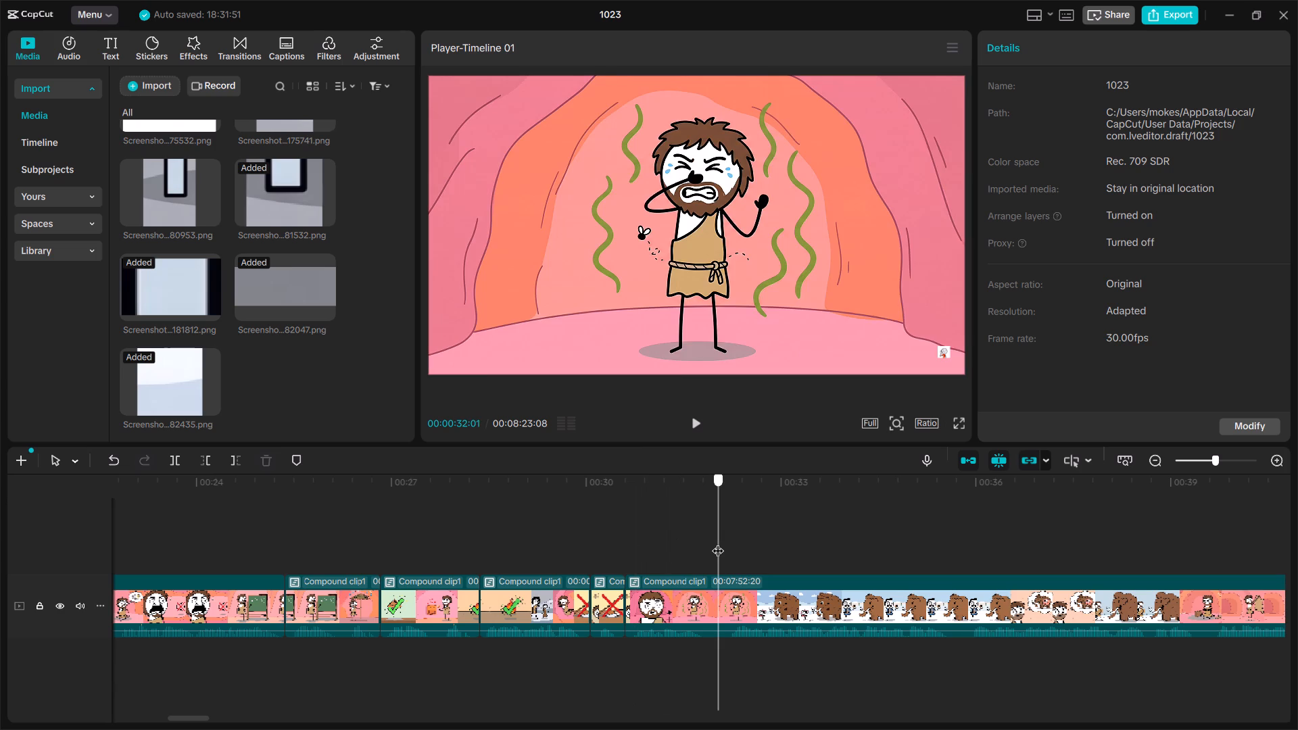
{"action": "left_click_drag", "start_coordinate": [718, 542], "coordinate": [710, 542]}
{"action": "left_click", "coordinate": [171, 464]}
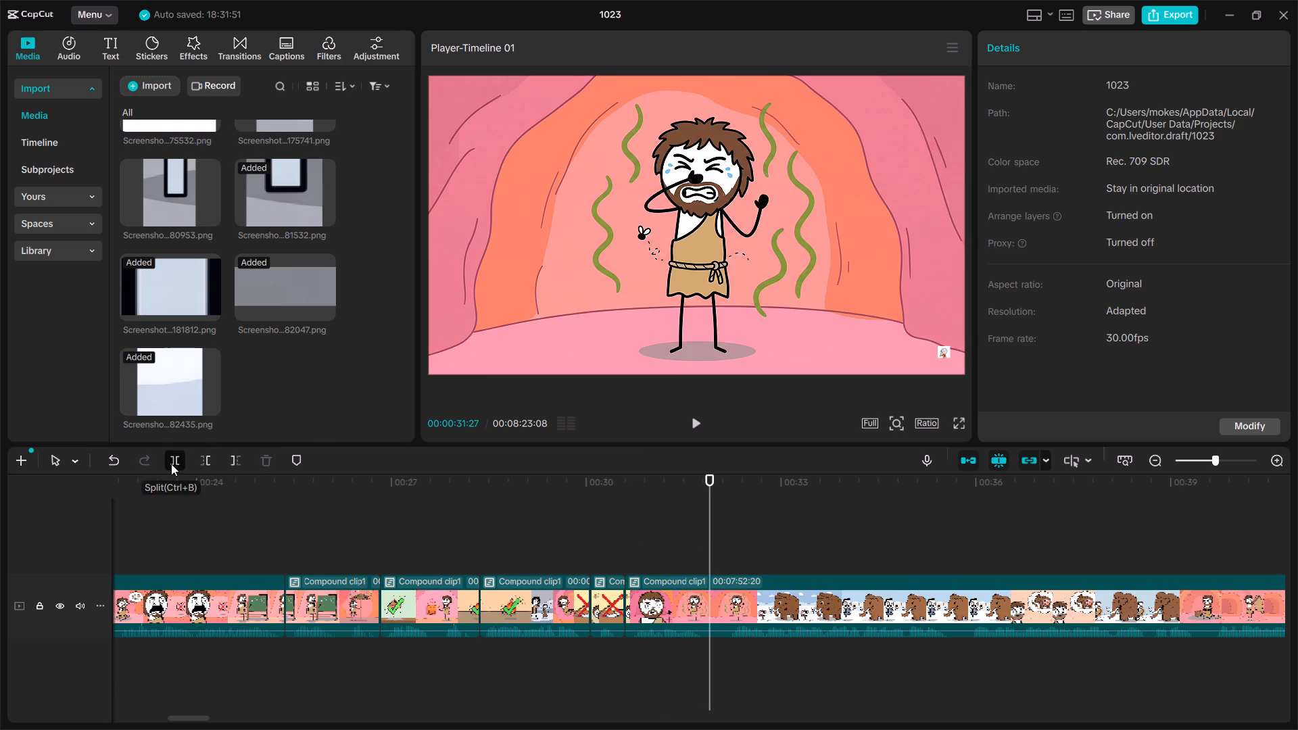
{"action": "left_click_drag", "start_coordinate": [708, 548], "coordinate": [721, 550]}
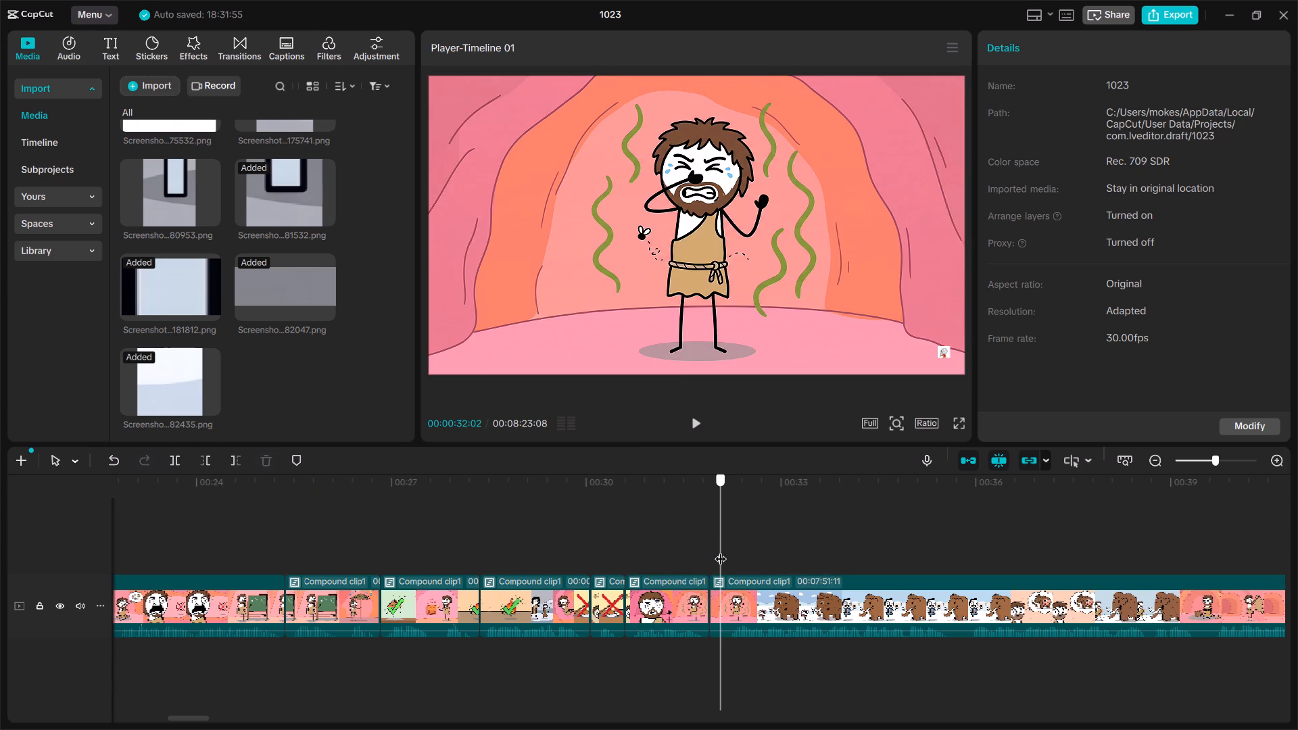
{"action": "left_click_drag", "start_coordinate": [721, 550], "coordinate": [722, 550]}
{"action": "left_click", "coordinate": [177, 459]}
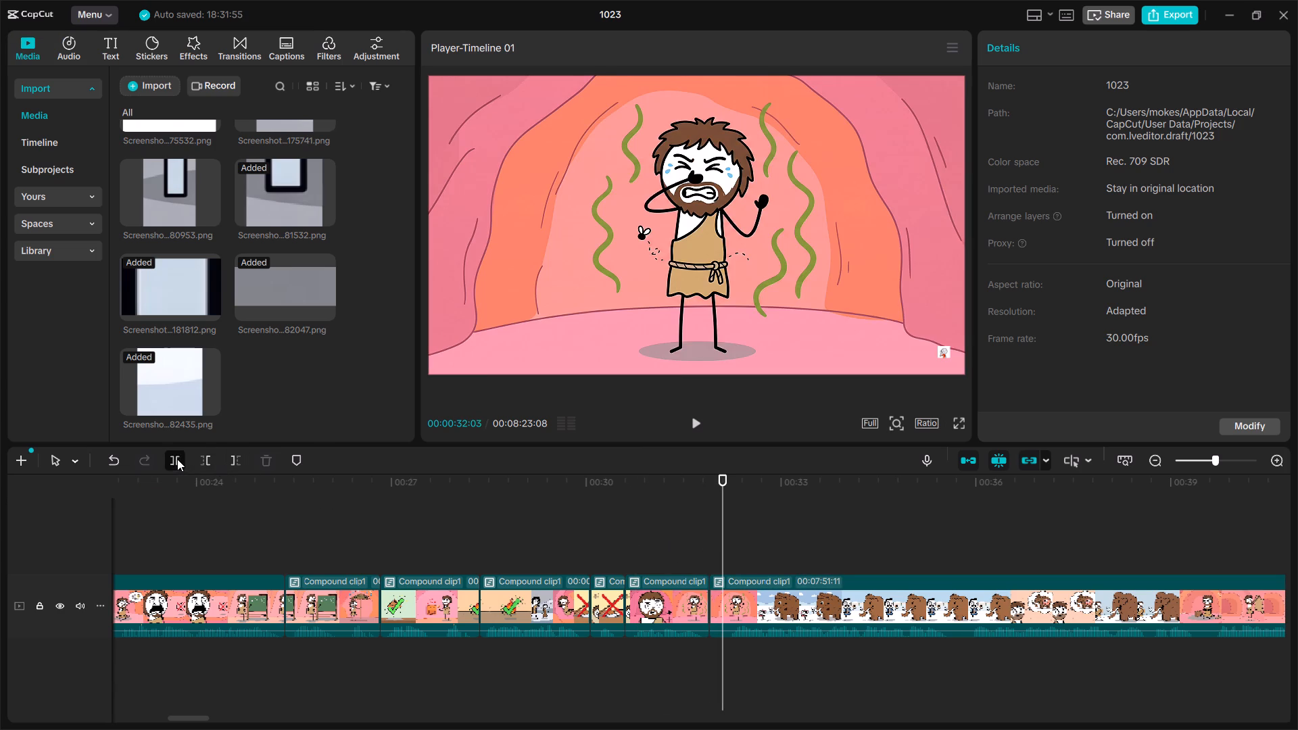
{"action": "left_click", "coordinate": [717, 600]}
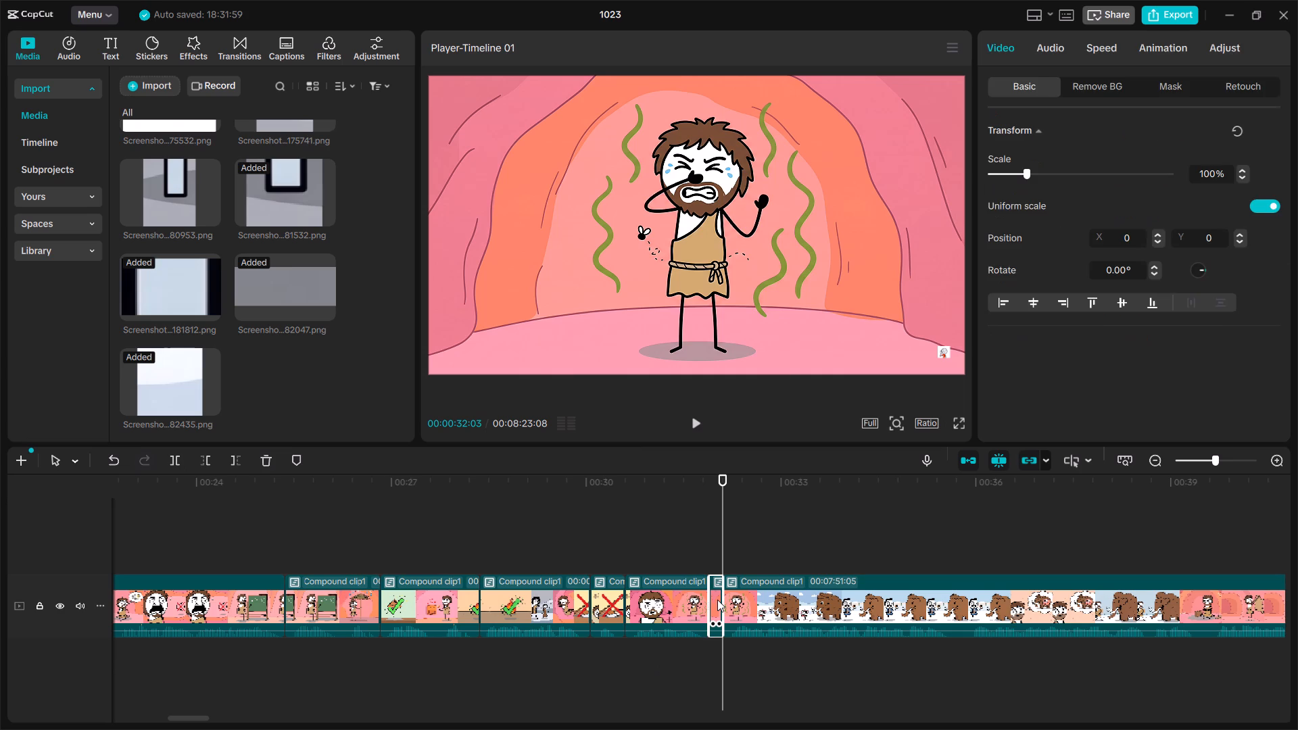
{"action": "key", "text": "Delete"}
Play through the for-sale mammoth, house salesman and thought-bubble scenes to listen for the next pause.
{"action": "scroll", "coordinate": [717, 600], "scroll_direction": "left", "scroll_amount": 3}
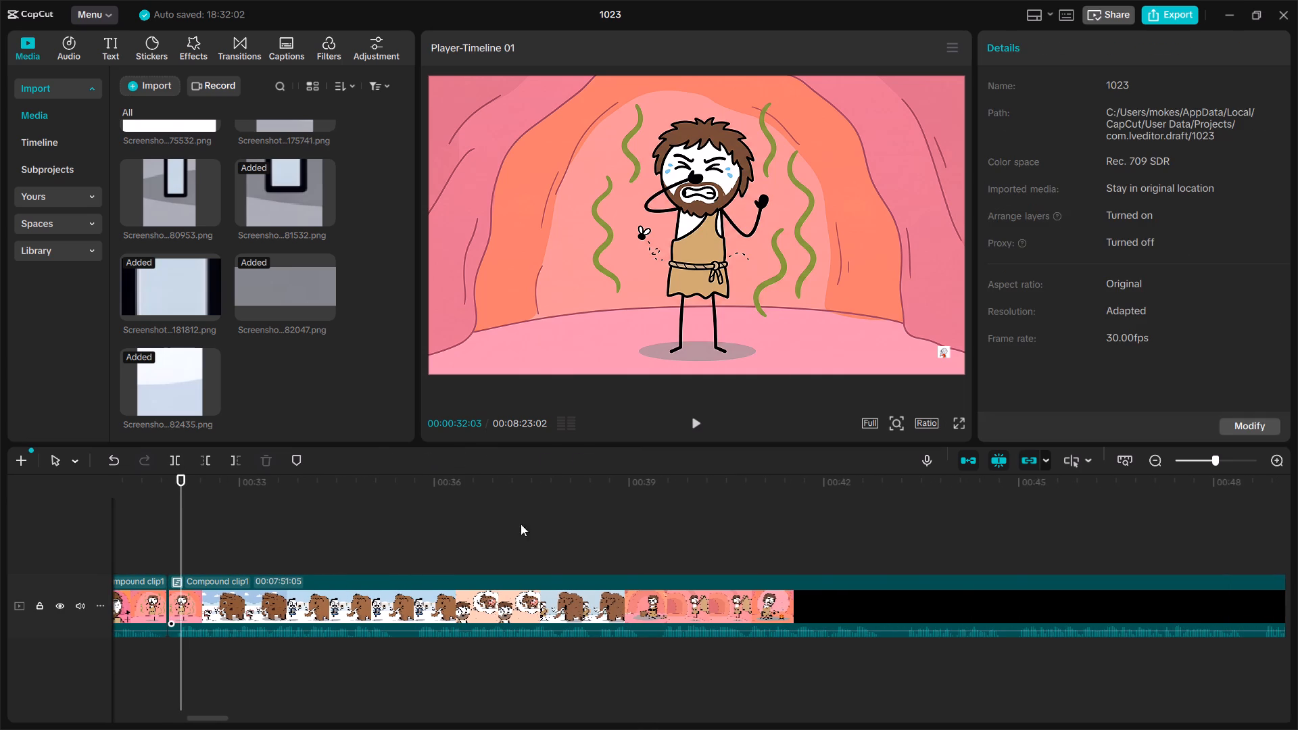
{"action": "left_click", "coordinate": [397, 537]}
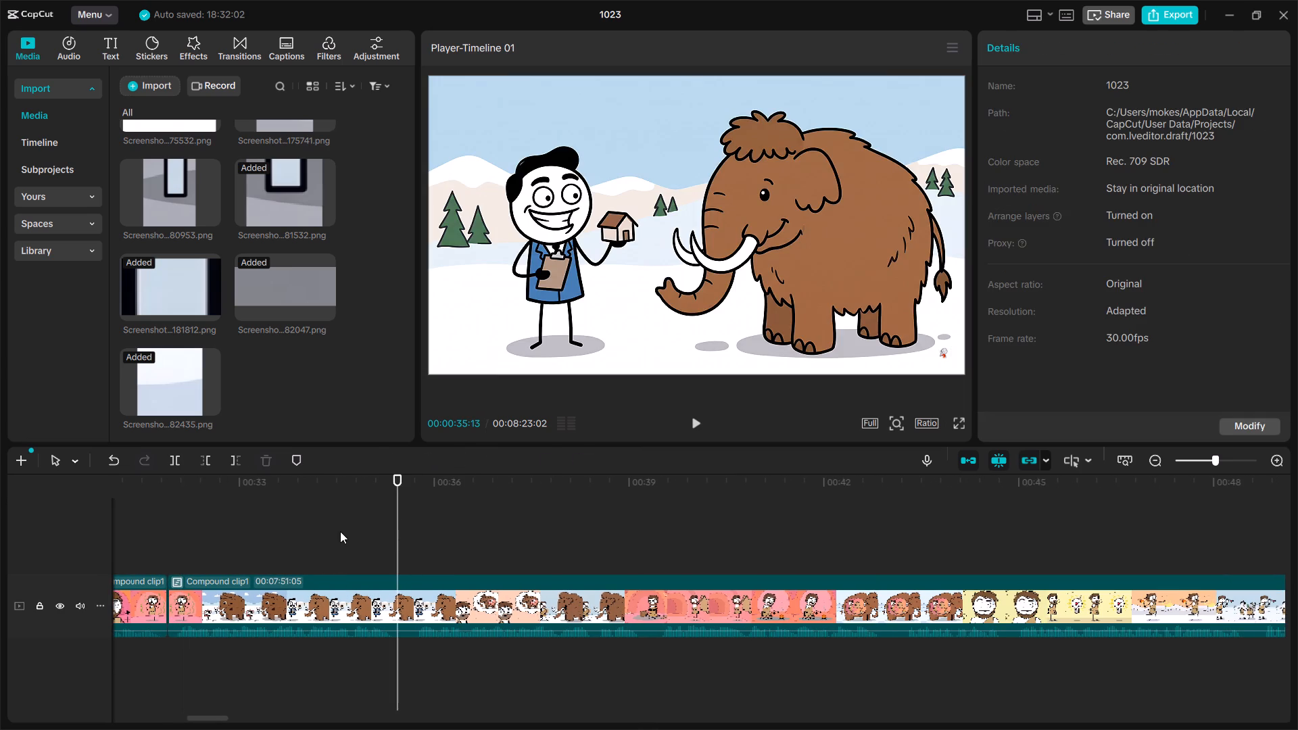
{"action": "left_click", "coordinate": [340, 531]}
{"action": "key", "text": "space"}
{"action": "key", "text": "space"}
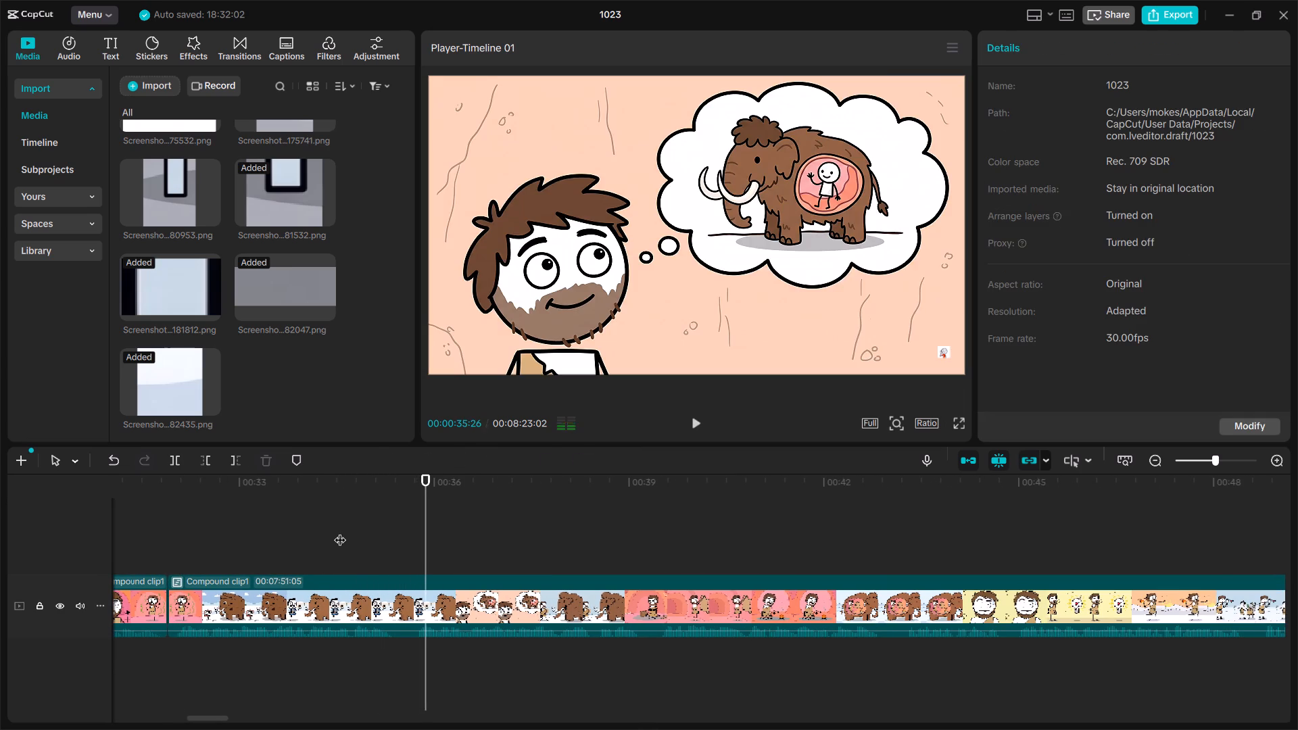
{"action": "scroll", "coordinate": [340, 531], "scroll_direction": "up", "scroll_amount": 10}
{"action": "left_click", "coordinate": [185, 551]}
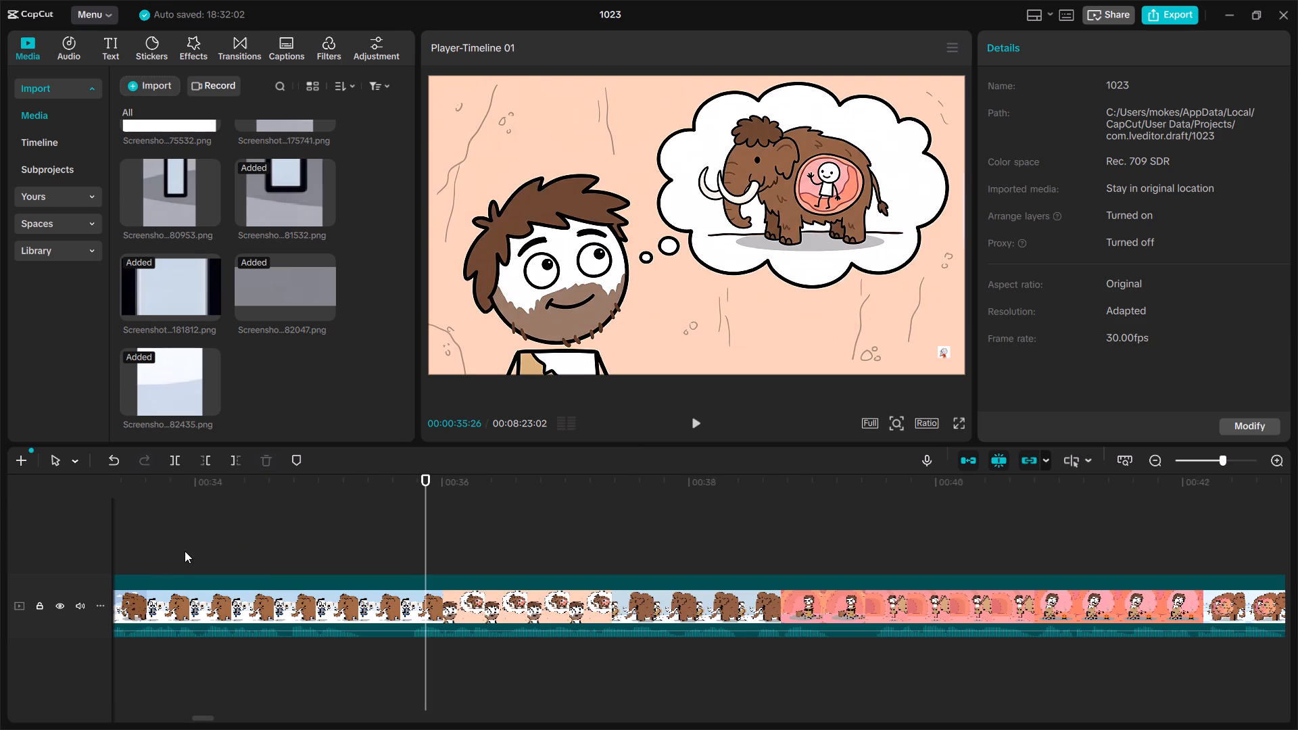
{"action": "key", "text": "space"}
{"action": "key", "text": "space"}
{"action": "scroll", "coordinate": [185, 551], "scroll_direction": "down", "scroll_amount": 2, "text": "ctrl"}
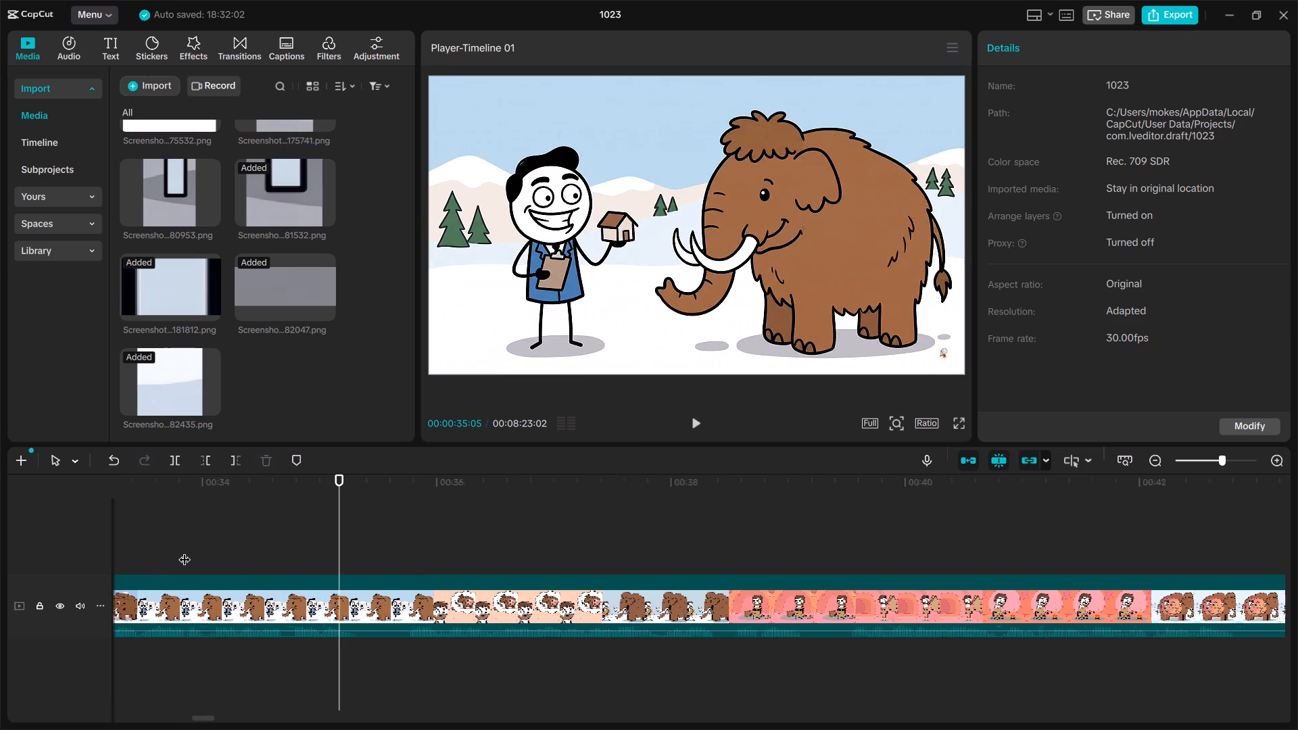
{"action": "scroll", "coordinate": [185, 551], "scroll_direction": "down", "scroll_amount": 6, "text": "ctrl"}
{"action": "scroll", "coordinate": [185, 551], "scroll_direction": "right", "scroll_amount": 1}
{"action": "left_click", "coordinate": [314, 550]}
{"action": "key", "text": "space"}
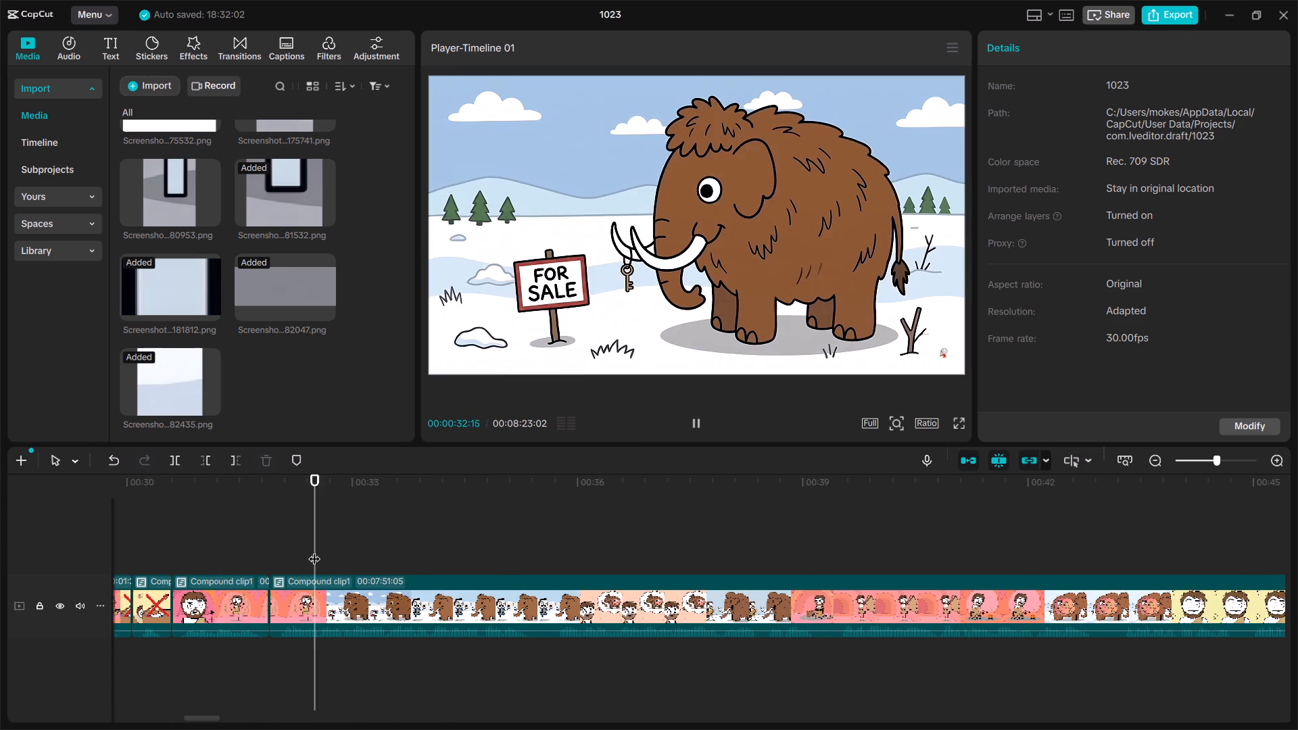
{"action": "scroll", "coordinate": [314, 550], "scroll_direction": "left", "scroll_amount": 1}
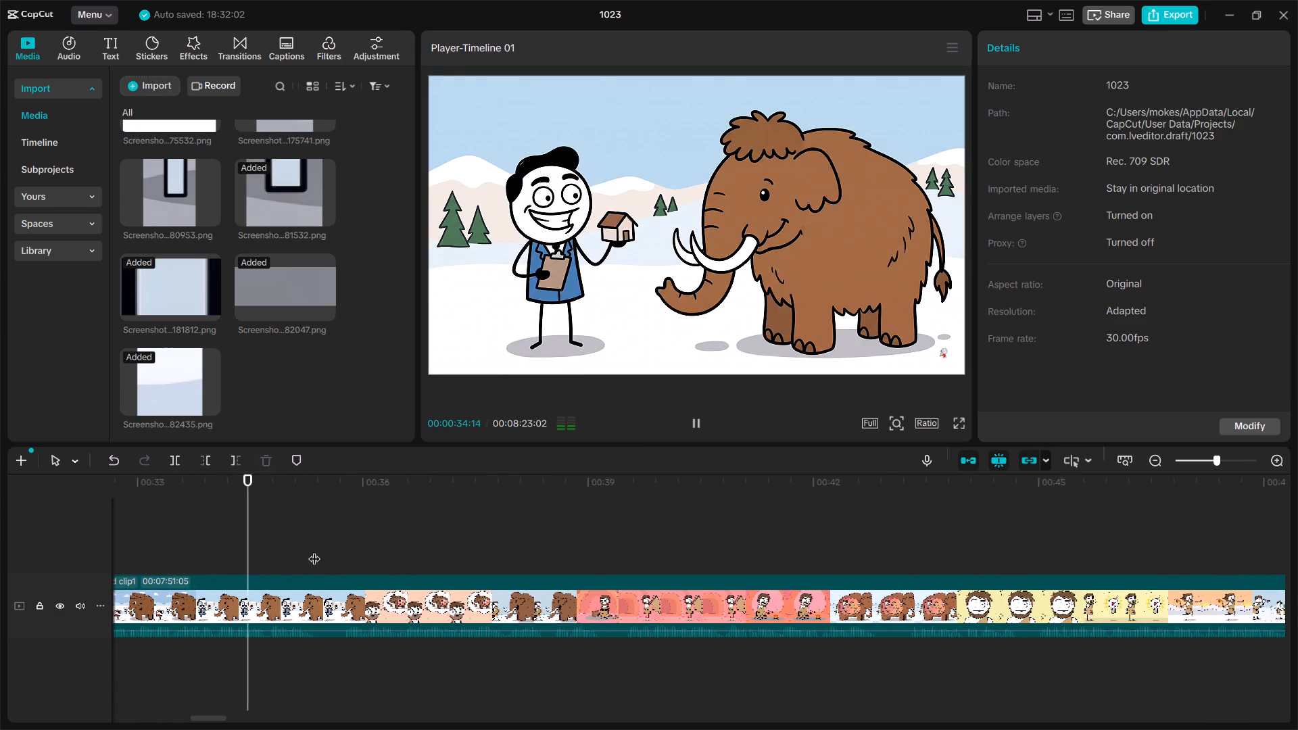
{"action": "scroll", "coordinate": [314, 550], "scroll_direction": "up", "scroll_amount": 6, "text": "ctrl"}
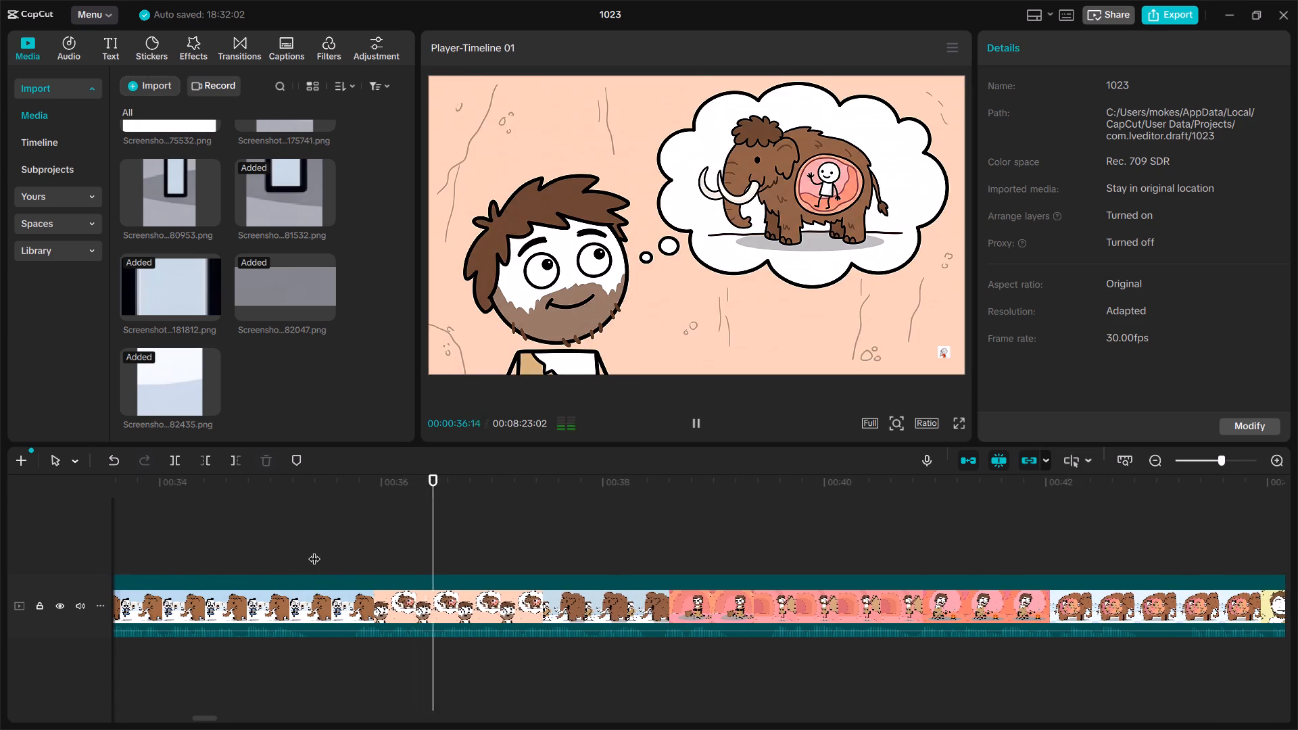
Split the clip at 00:00:35:13 and 00:00:35:19, in the salesman and mammoth scene, and delete the piece between.
{"action": "left_click", "coordinate": [314, 550]}
{"action": "double_click", "coordinate": [314, 550]}
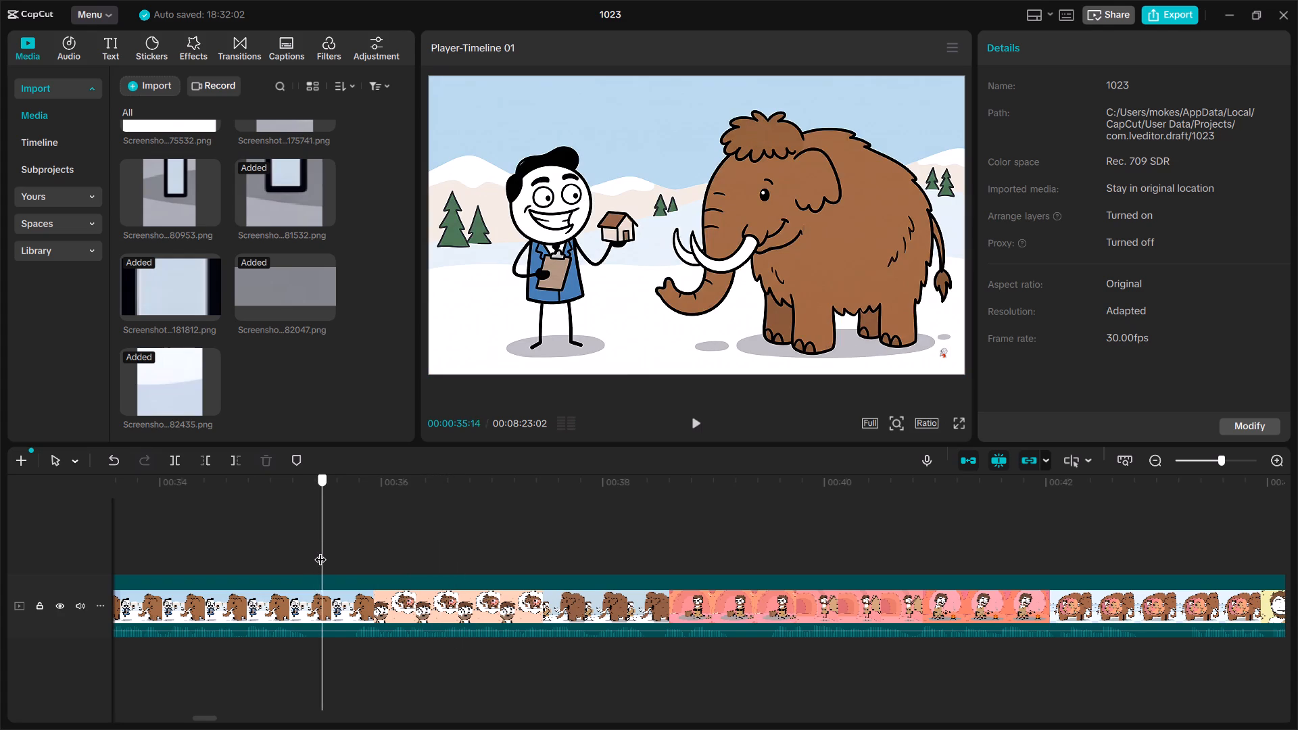
{"action": "left_click", "coordinate": [181, 458]}
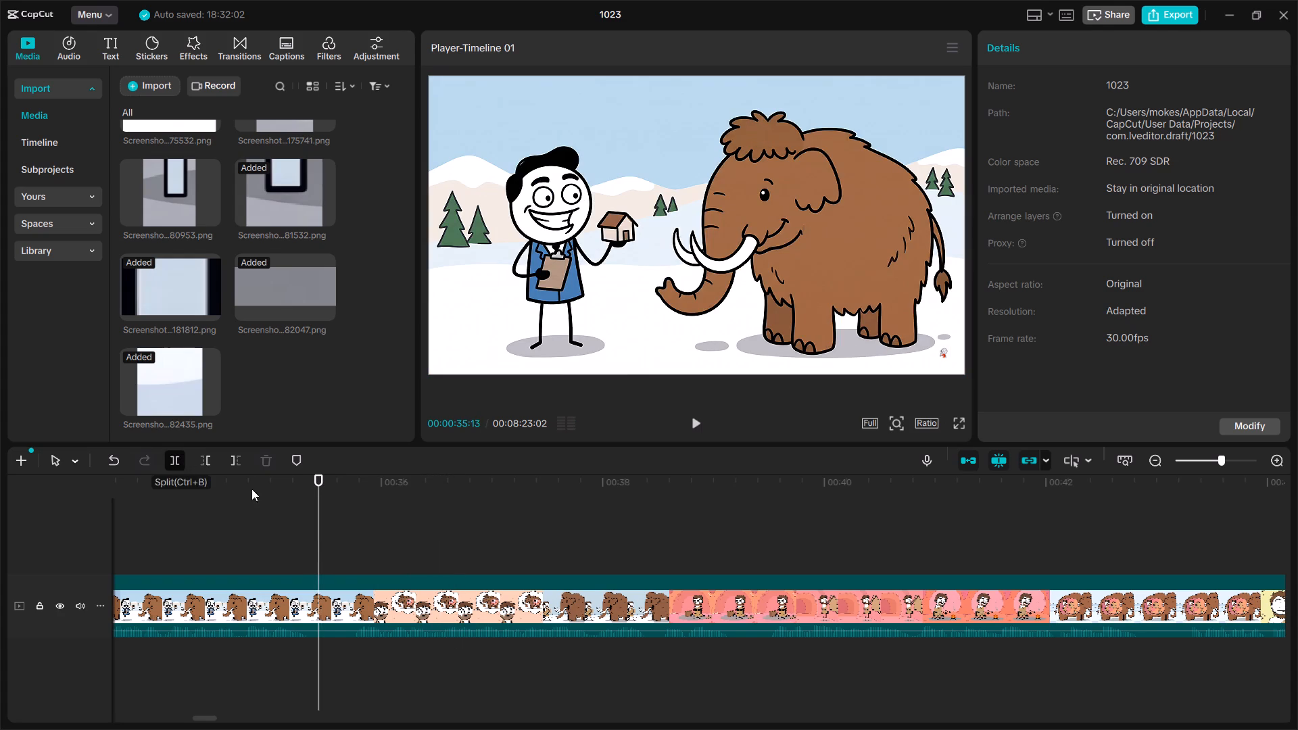
{"action": "left_click_drag", "start_coordinate": [320, 529], "coordinate": [341, 535]}
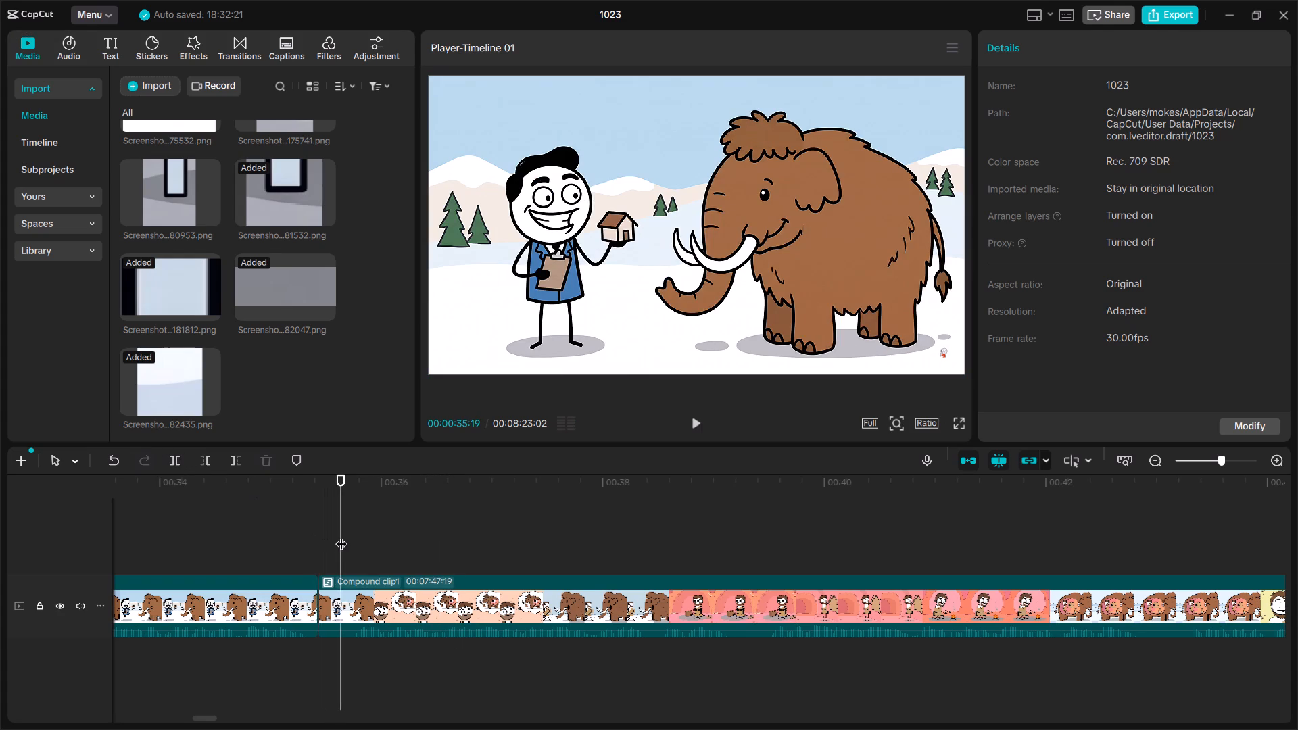
{"action": "left_click", "coordinate": [177, 460]}
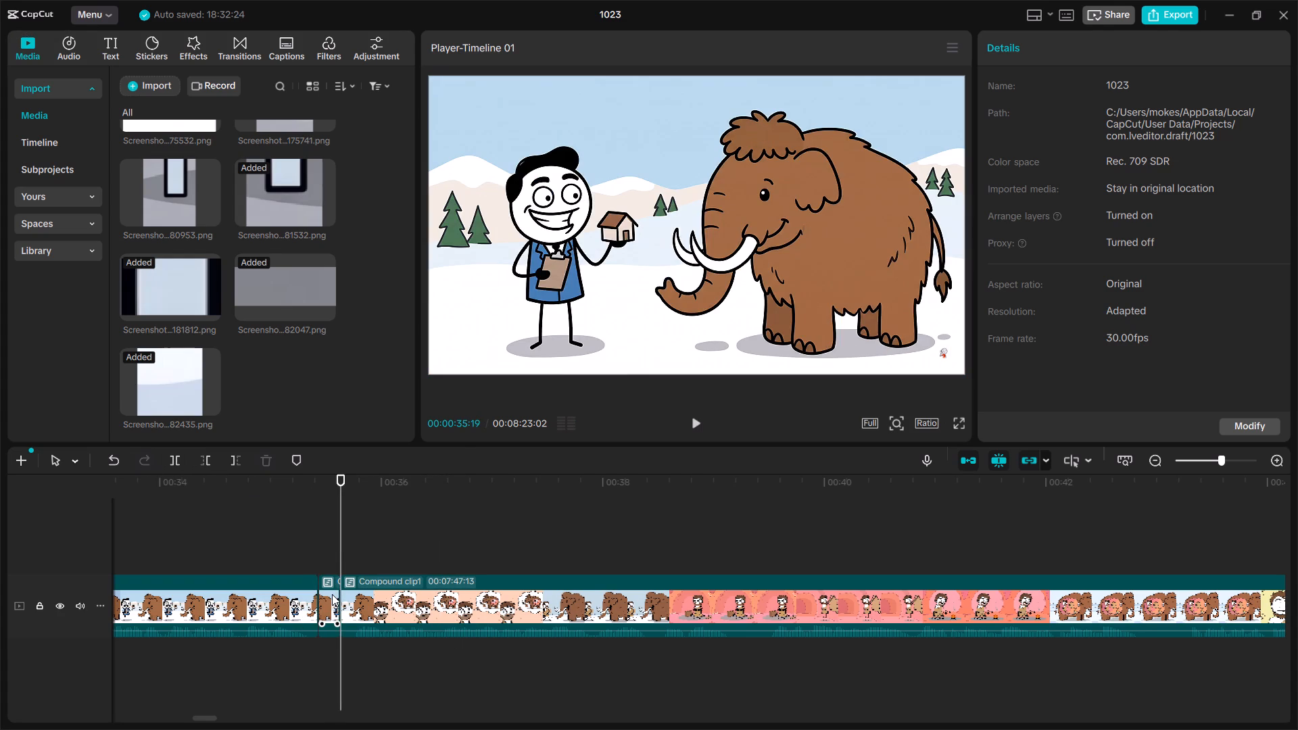
{"action": "left_click", "coordinate": [332, 594]}
{"action": "key", "text": "Delete"}
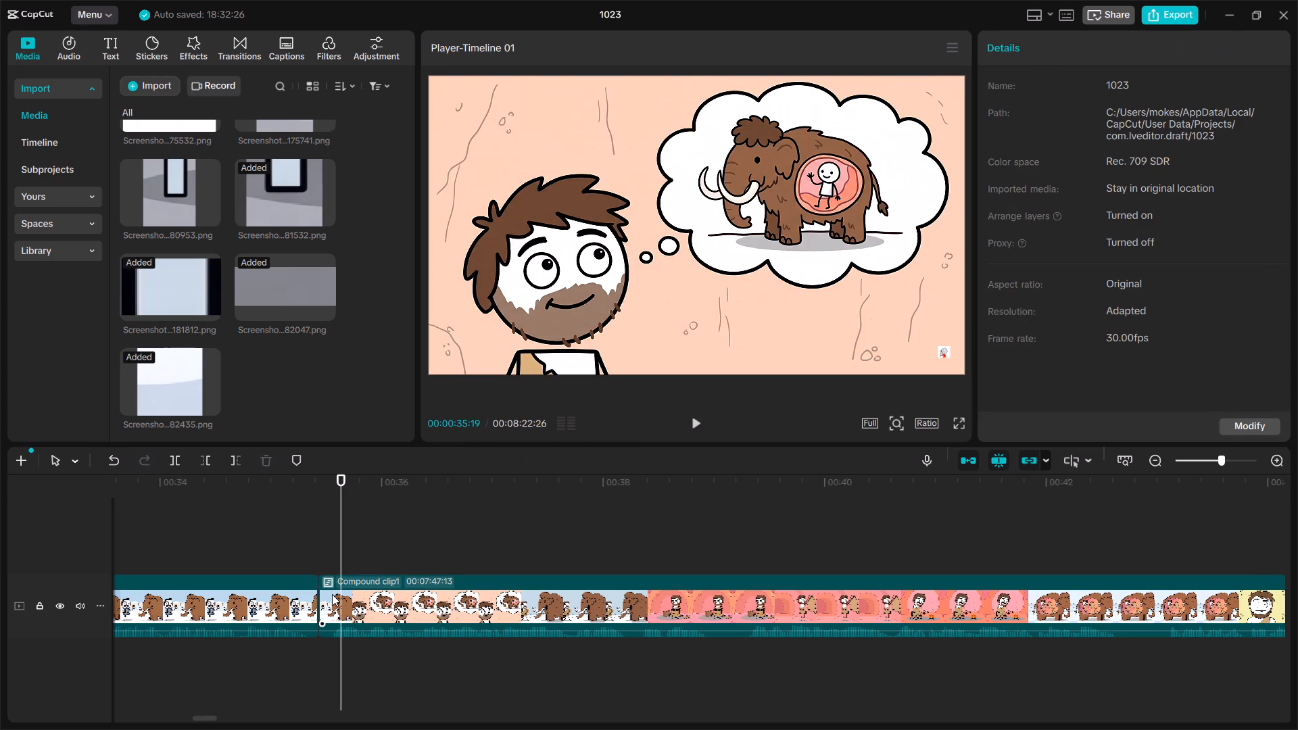
Split the clip at 00:00:39:01 and 00:00:39:06, in the scene of the caveman sitting beside a suitcase, and delete the piece between.
{"action": "left_click", "coordinate": [717, 550]}
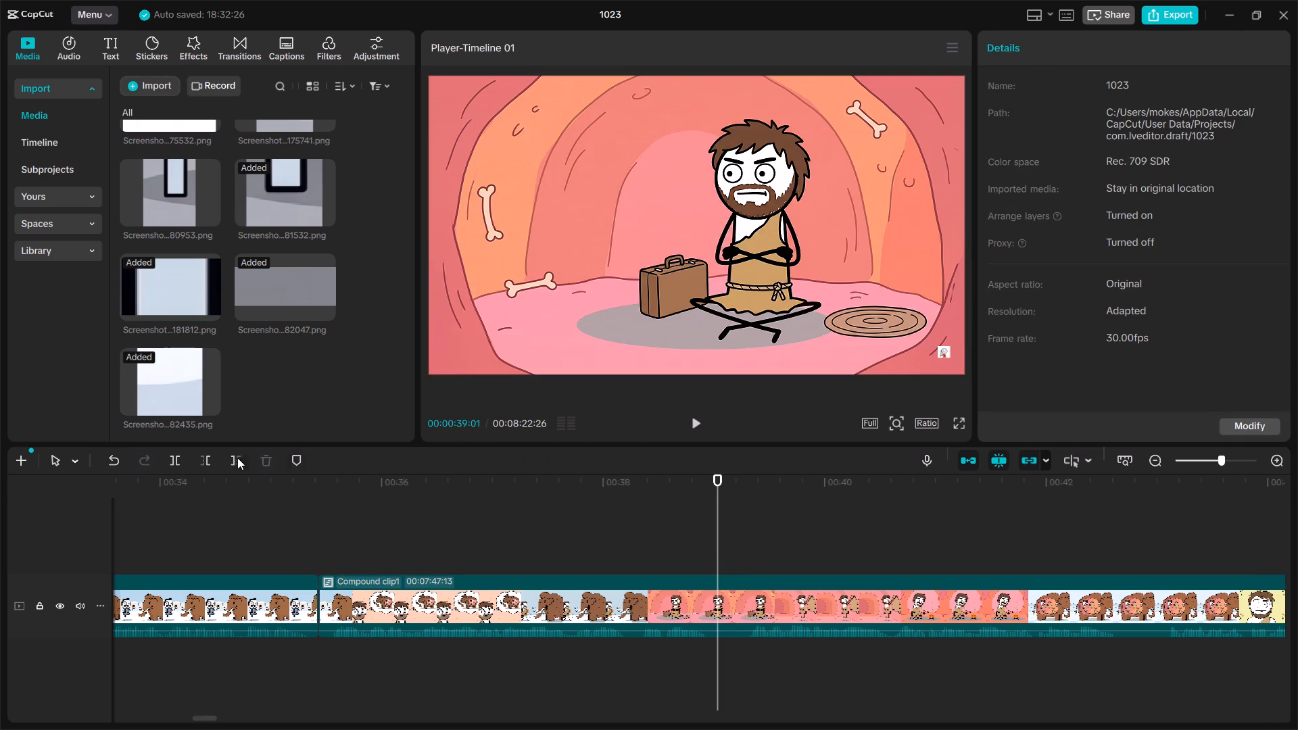
{"action": "left_click", "coordinate": [172, 463]}
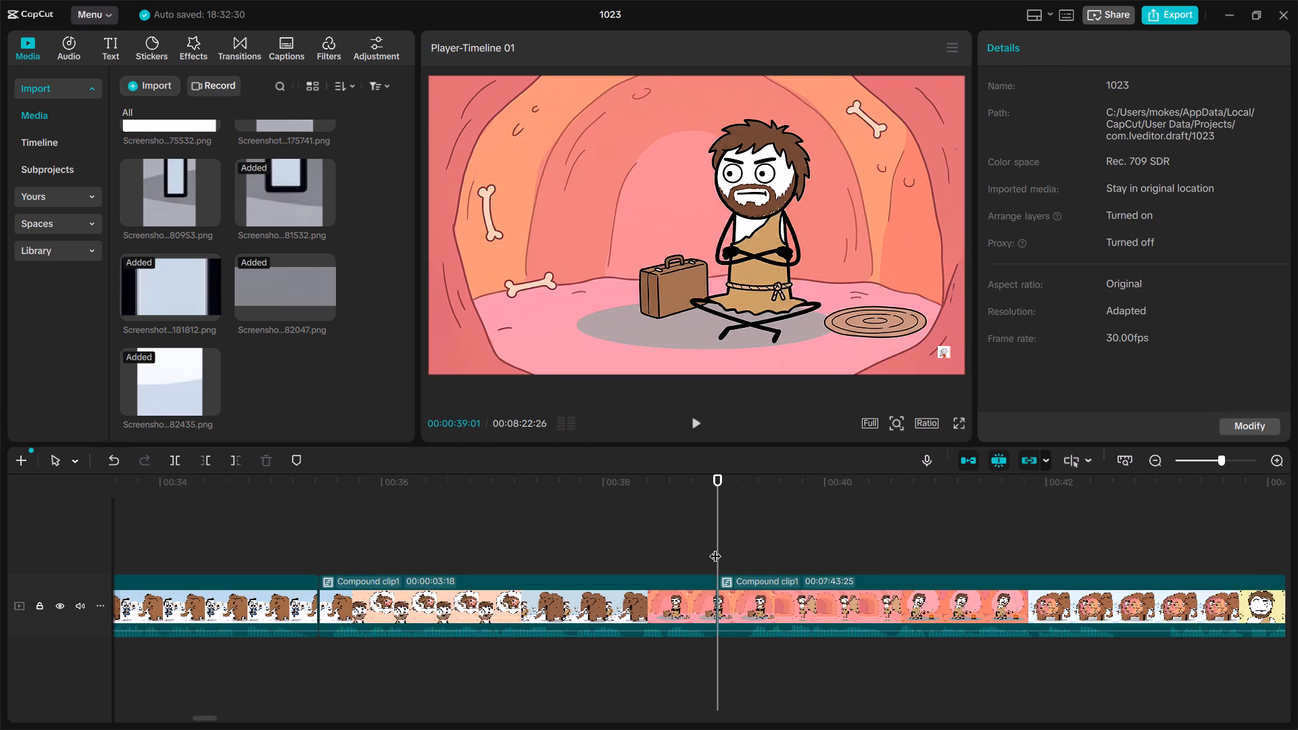
{"action": "left_click_drag", "start_coordinate": [715, 547], "coordinate": [736, 550]}
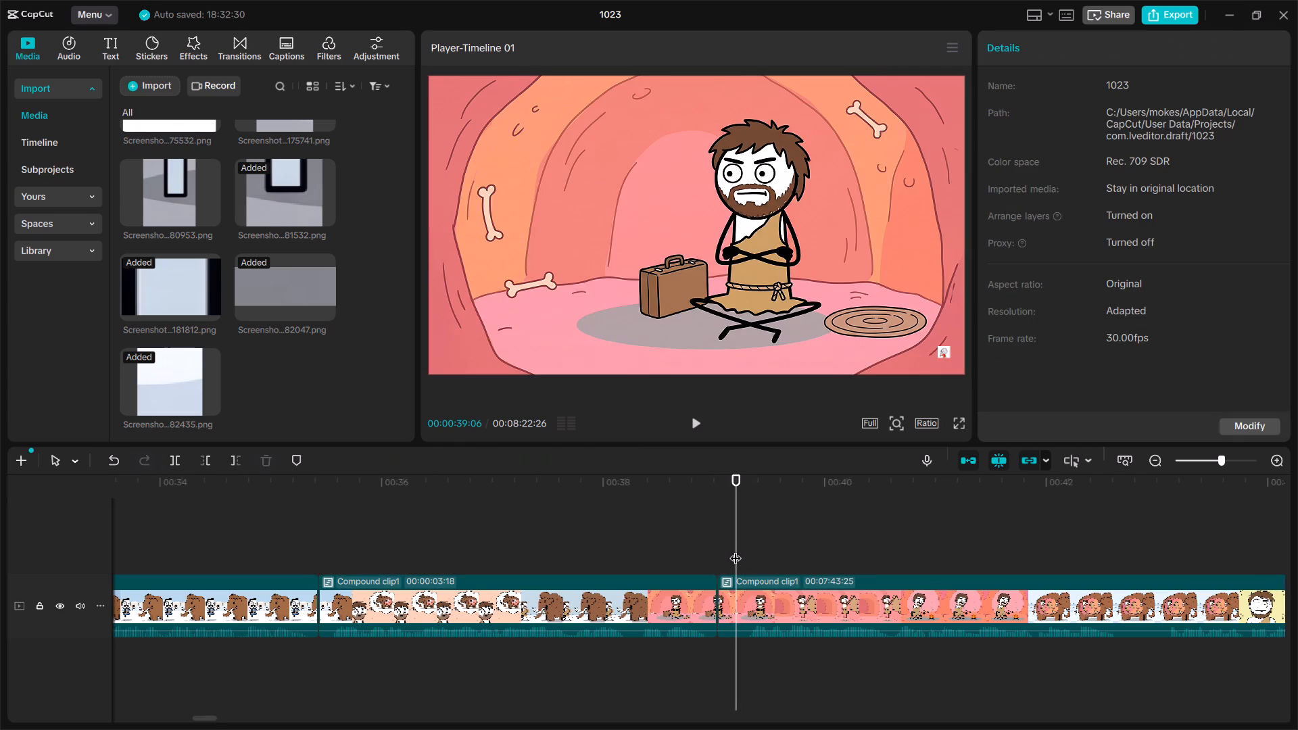
{"action": "left_click", "coordinate": [175, 462]}
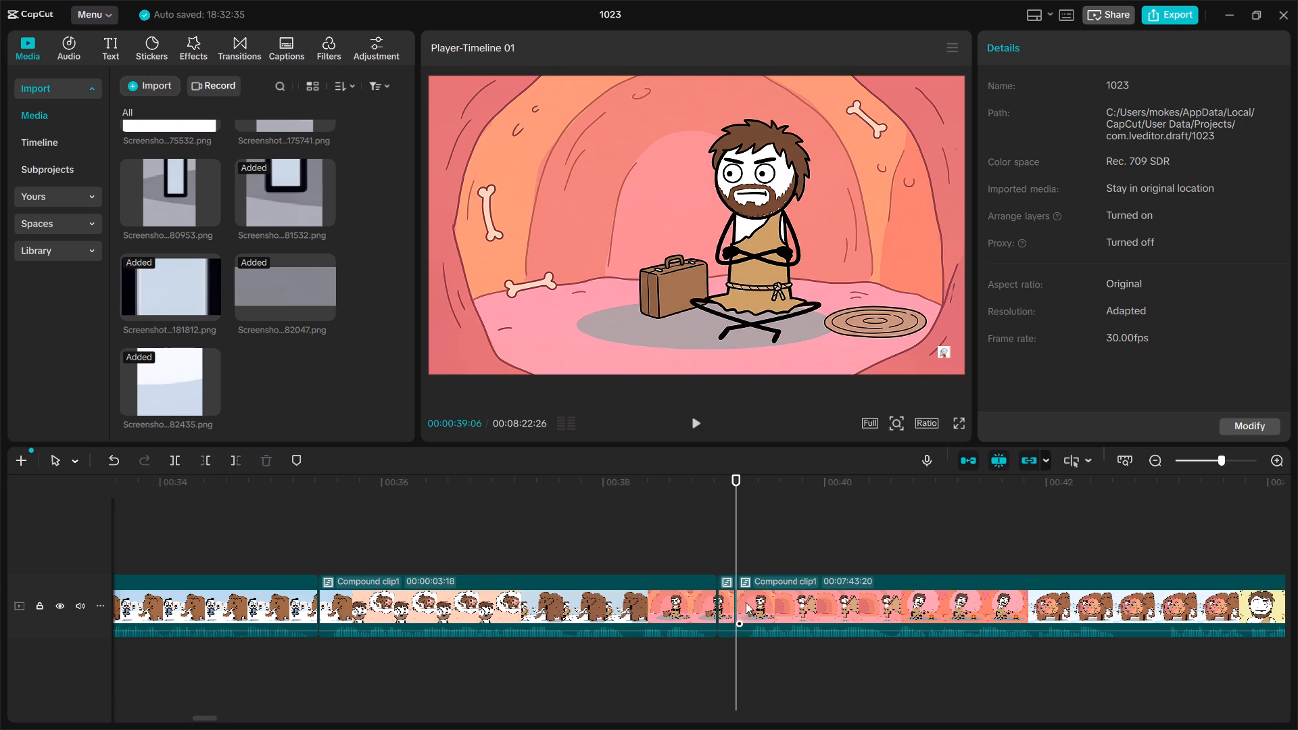
{"action": "left_click", "coordinate": [727, 596]}
{"action": "key", "text": "Delete"}
Split the clip at 00:00:42:17 and 00:00:42:24, in the scene of the caveman living inside the mammoth, and delete the piece between.
{"action": "scroll", "coordinate": [727, 596], "scroll_direction": "left", "scroll_amount": 1}
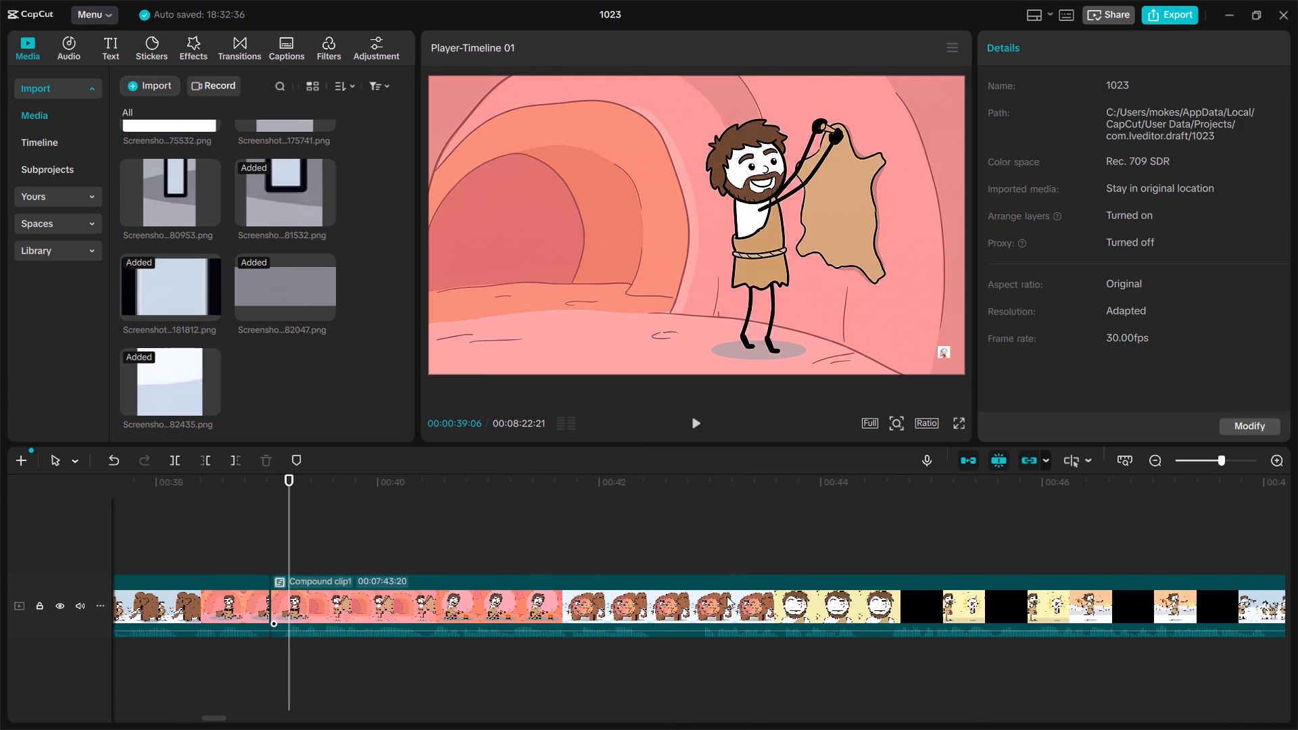
{"action": "scroll", "coordinate": [727, 596], "scroll_direction": "left", "scroll_amount": 1}
{"action": "left_click", "coordinate": [645, 551]}
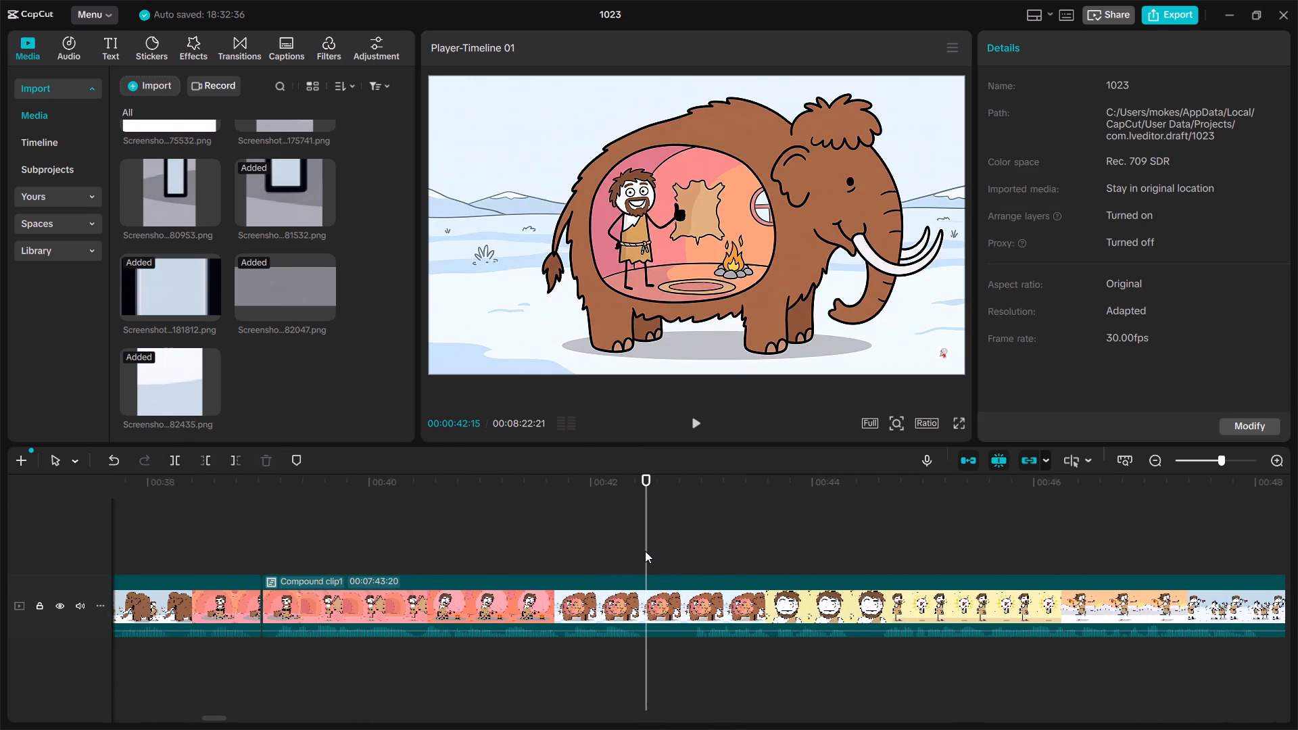
{"action": "left_click_drag", "start_coordinate": [645, 551], "coordinate": [654, 553]}
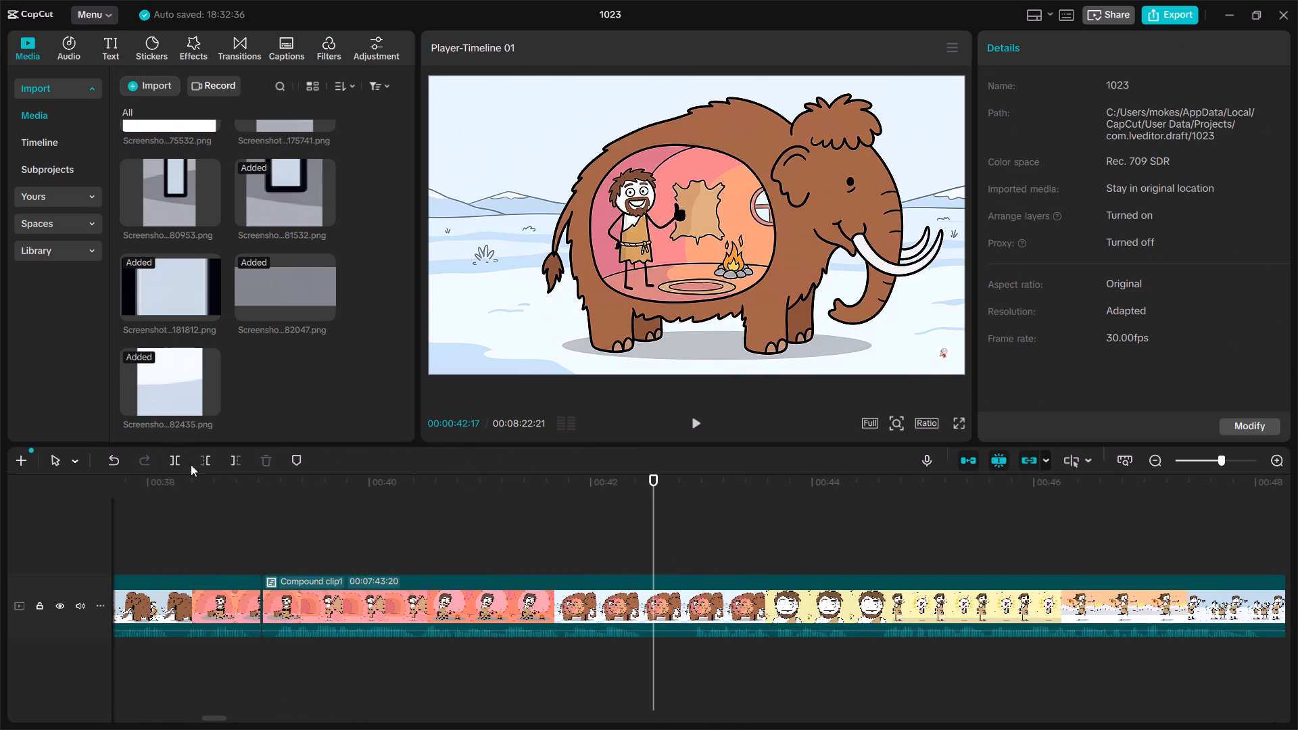
{"action": "left_click", "coordinate": [175, 458]}
{"action": "left_click_drag", "start_coordinate": [652, 536], "coordinate": [679, 538]}
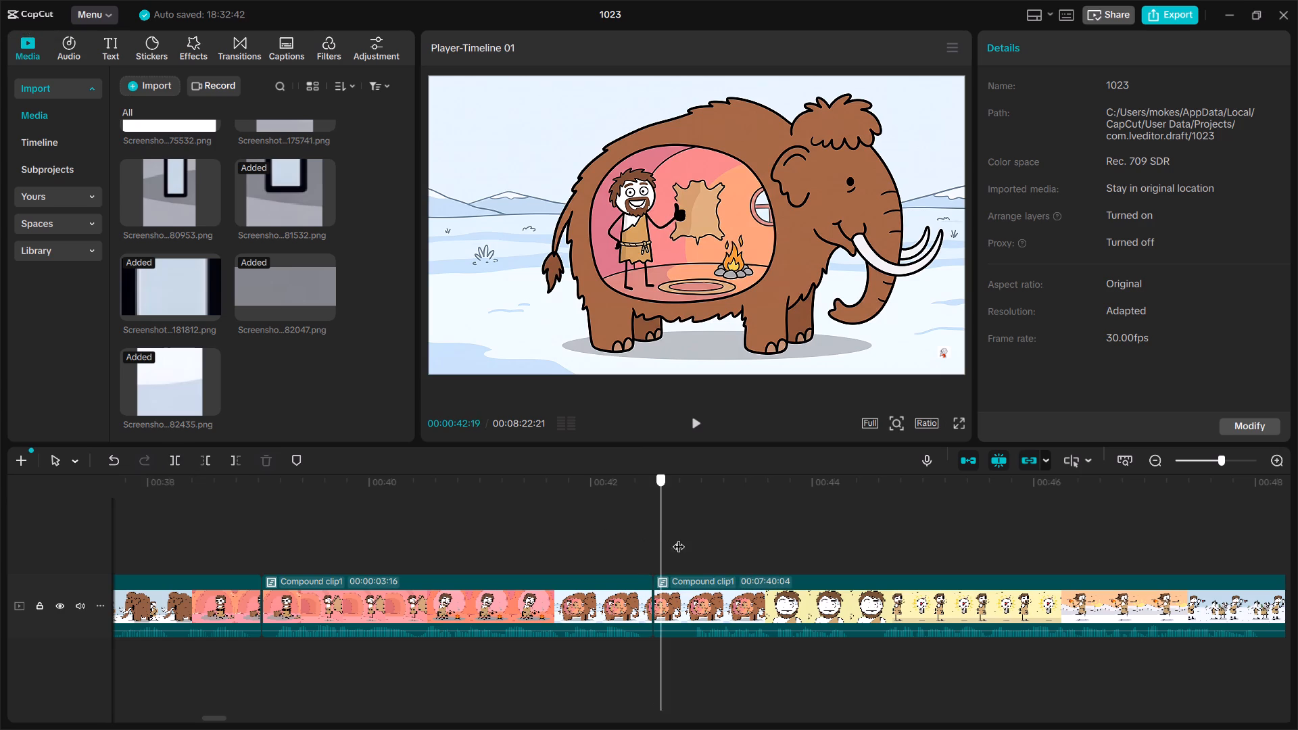
{"action": "left_click_drag", "start_coordinate": [679, 538], "coordinate": [681, 539]}
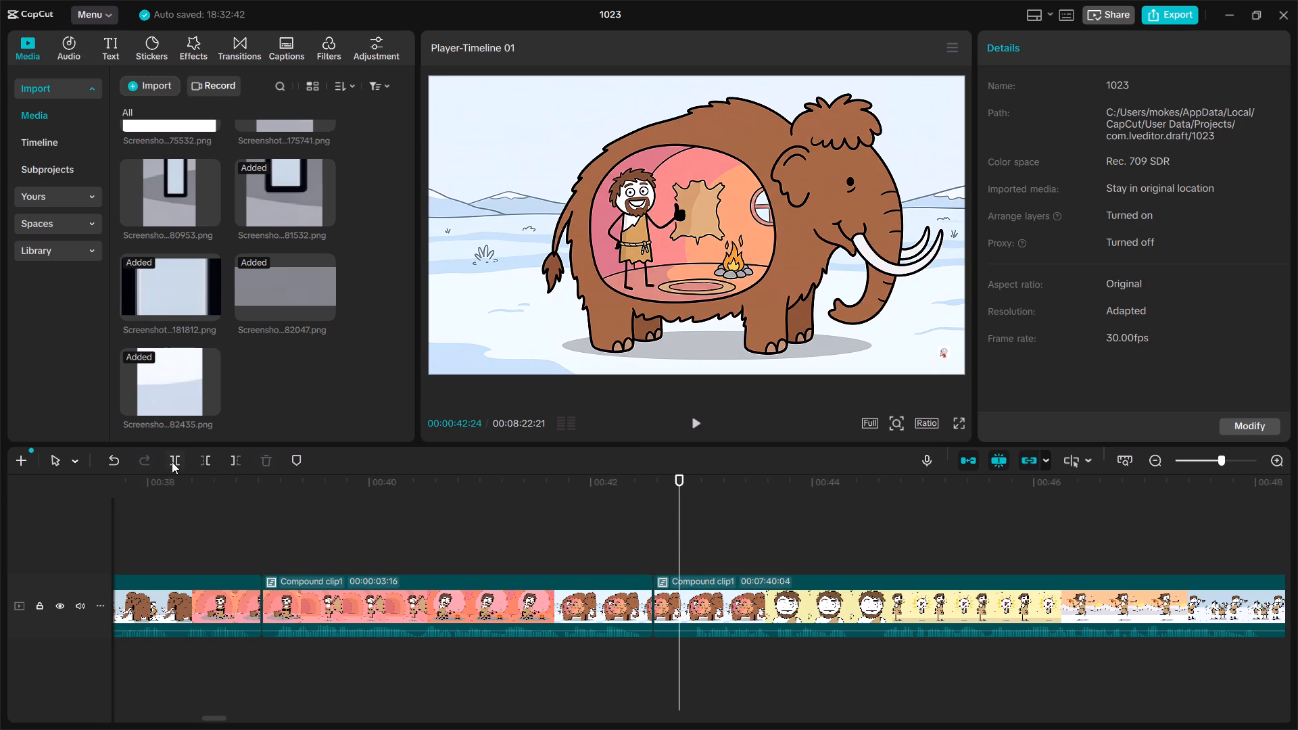
{"action": "left_click", "coordinate": [172, 462]}
{"action": "left_click", "coordinate": [673, 600]}
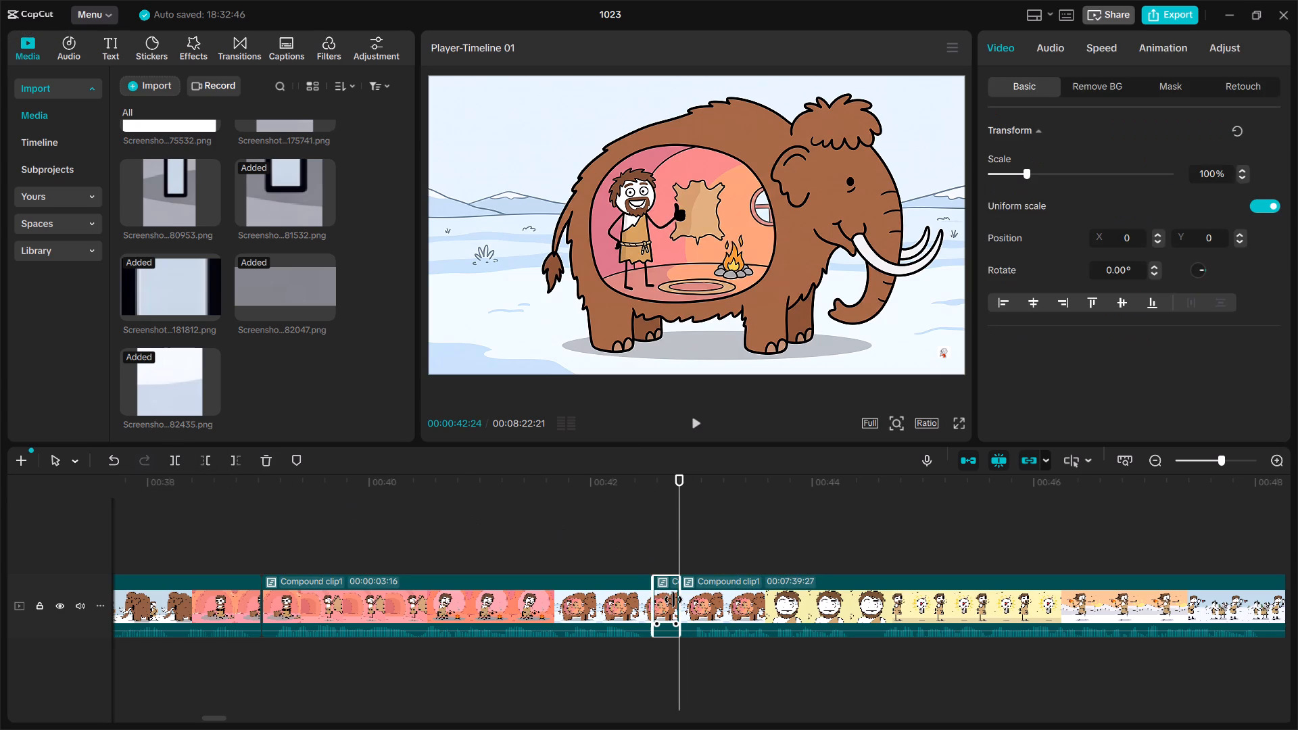
{"action": "key", "text": "Delete"}
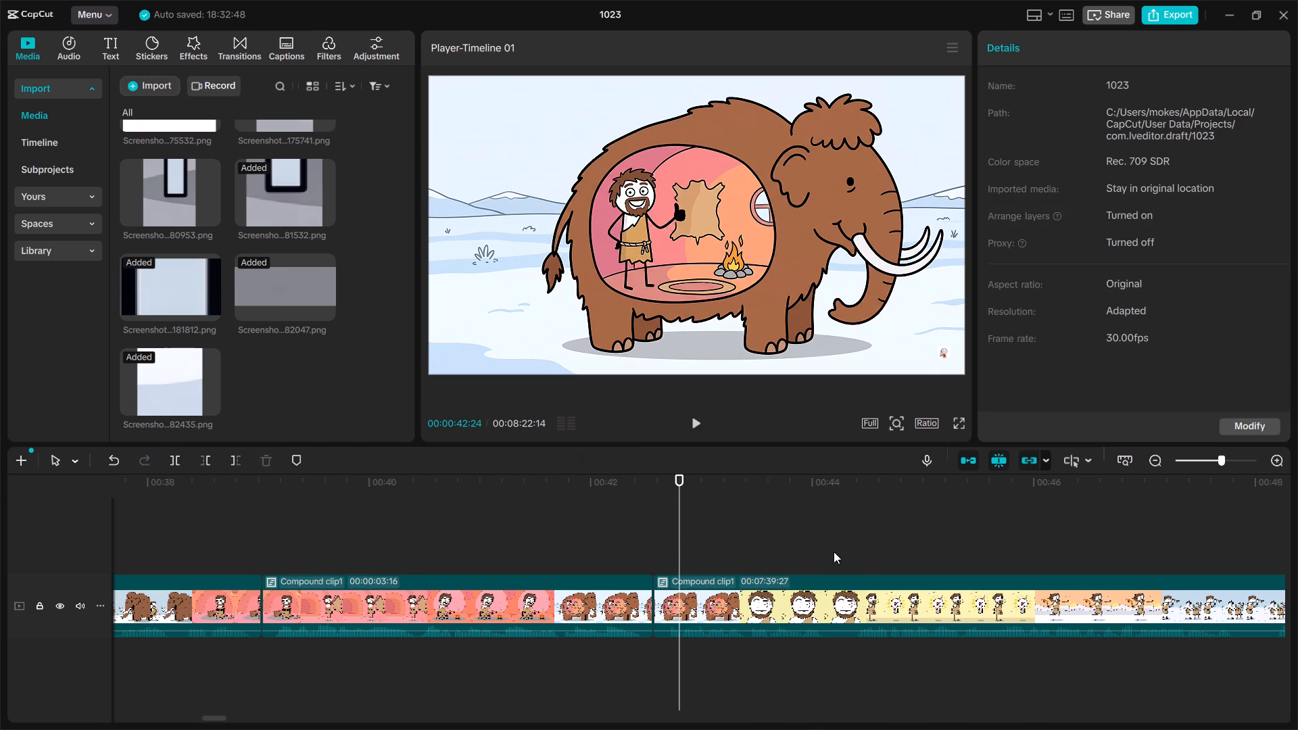
Split the clip at 00:00:44:06 and 00:00:44:09, where the sweating caveman's close-up meets the light-bulb scene, and delete the piece between.
{"action": "left_click", "coordinate": [834, 552]}
{"action": "left_click", "coordinate": [834, 552]}
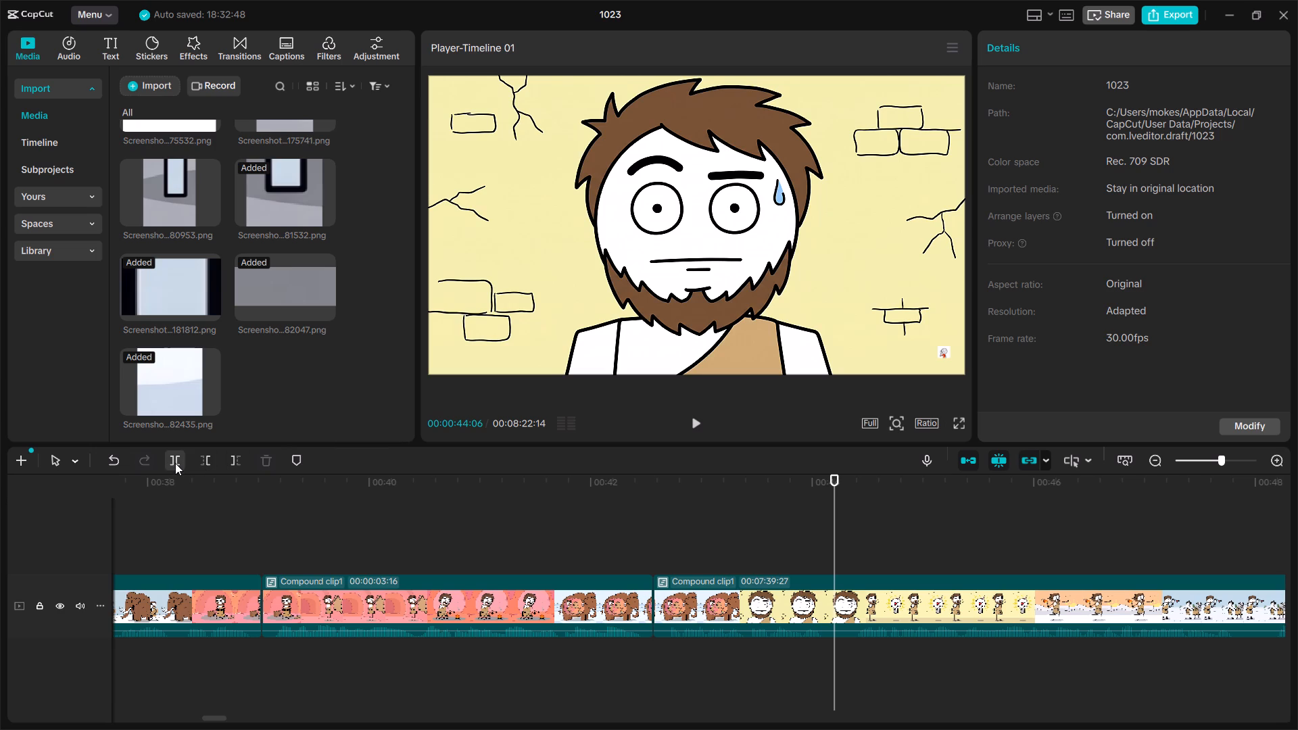
{"action": "left_click", "coordinate": [175, 463]}
{"action": "left_click", "coordinate": [595, 536]}
{"action": "key", "text": "space"}
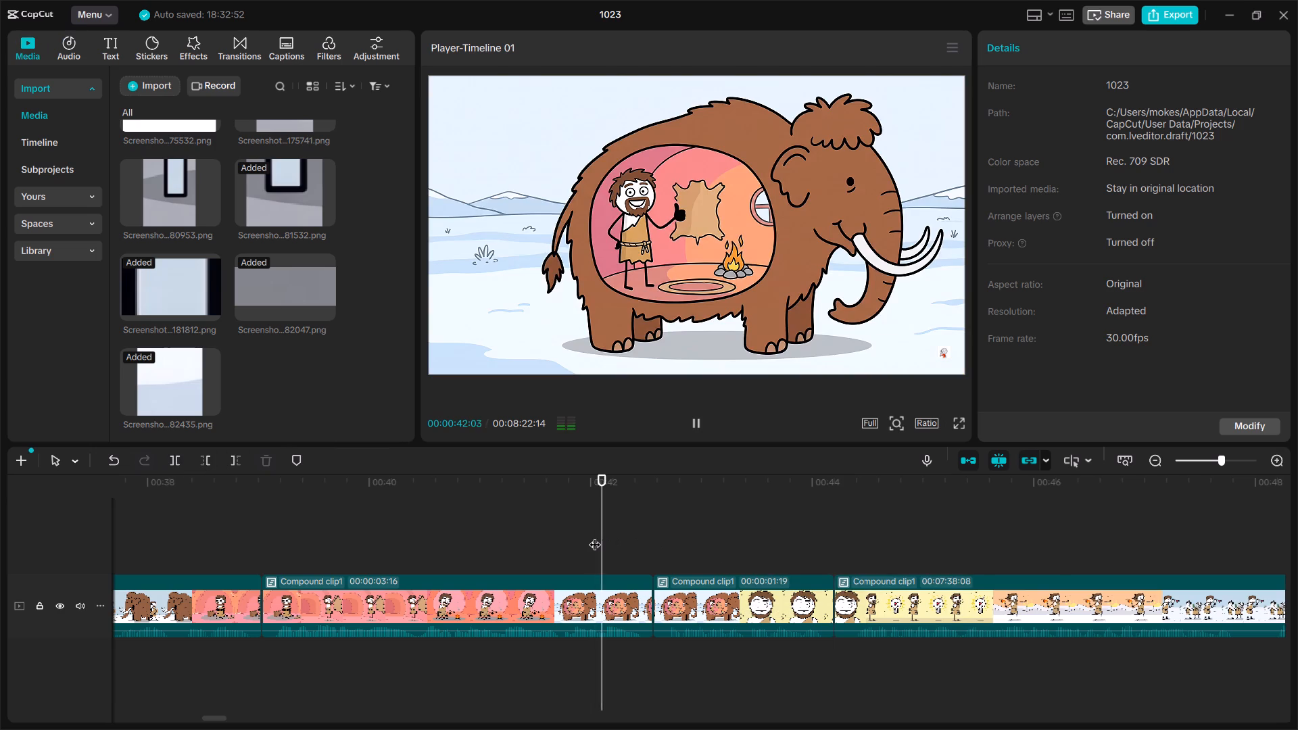
{"action": "key", "text": "space"}
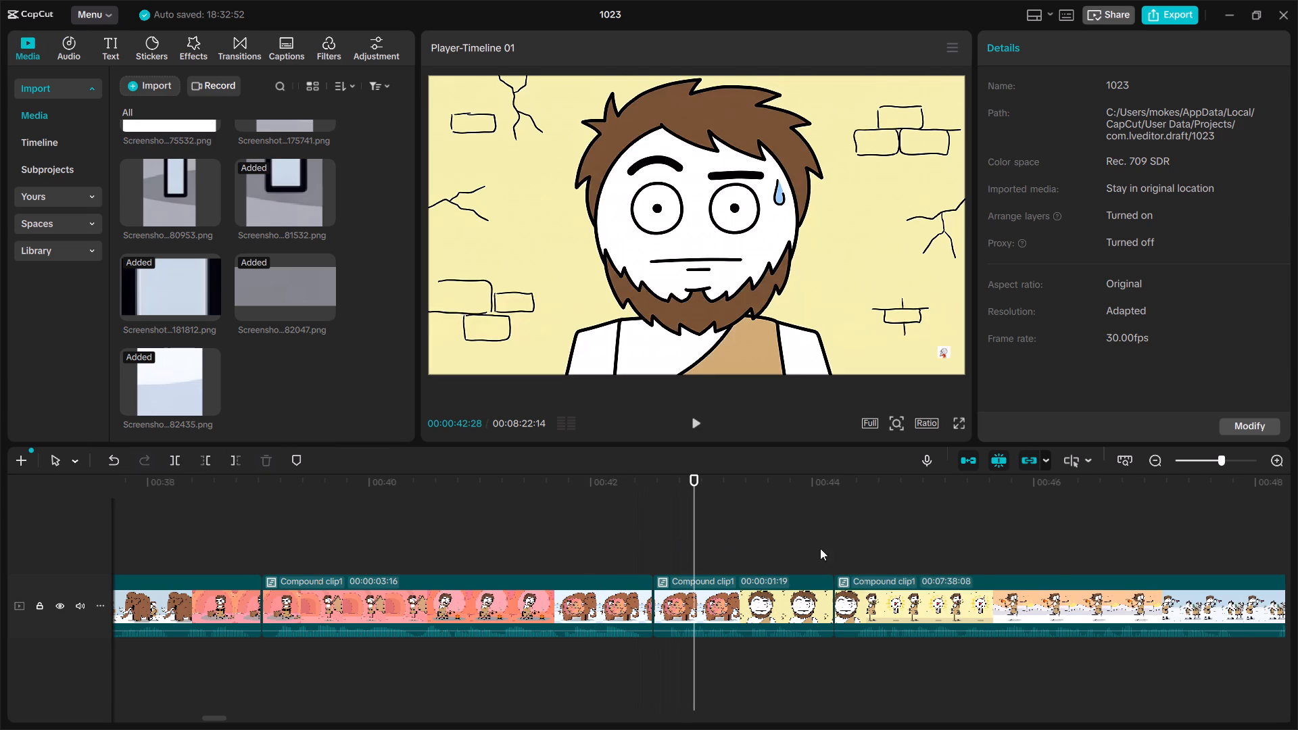
{"action": "left_click", "coordinate": [844, 543]}
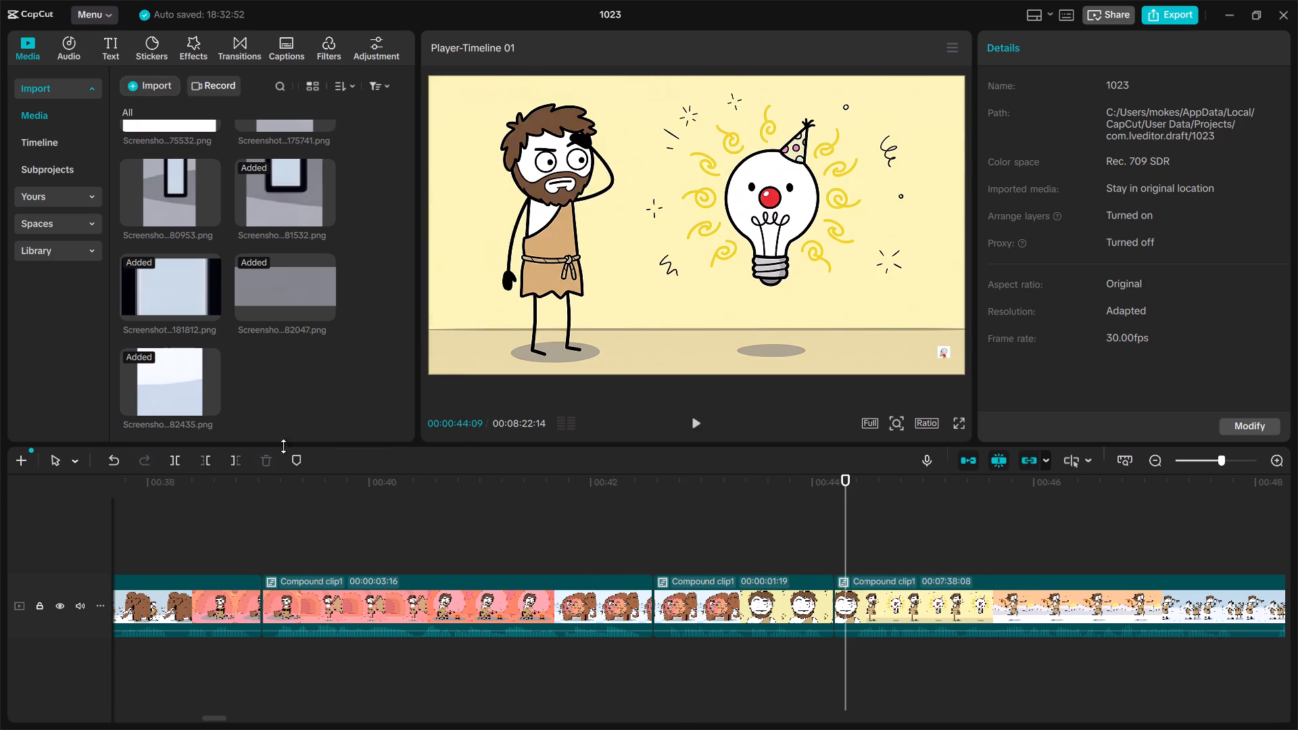
{"action": "left_click", "coordinate": [173, 461]}
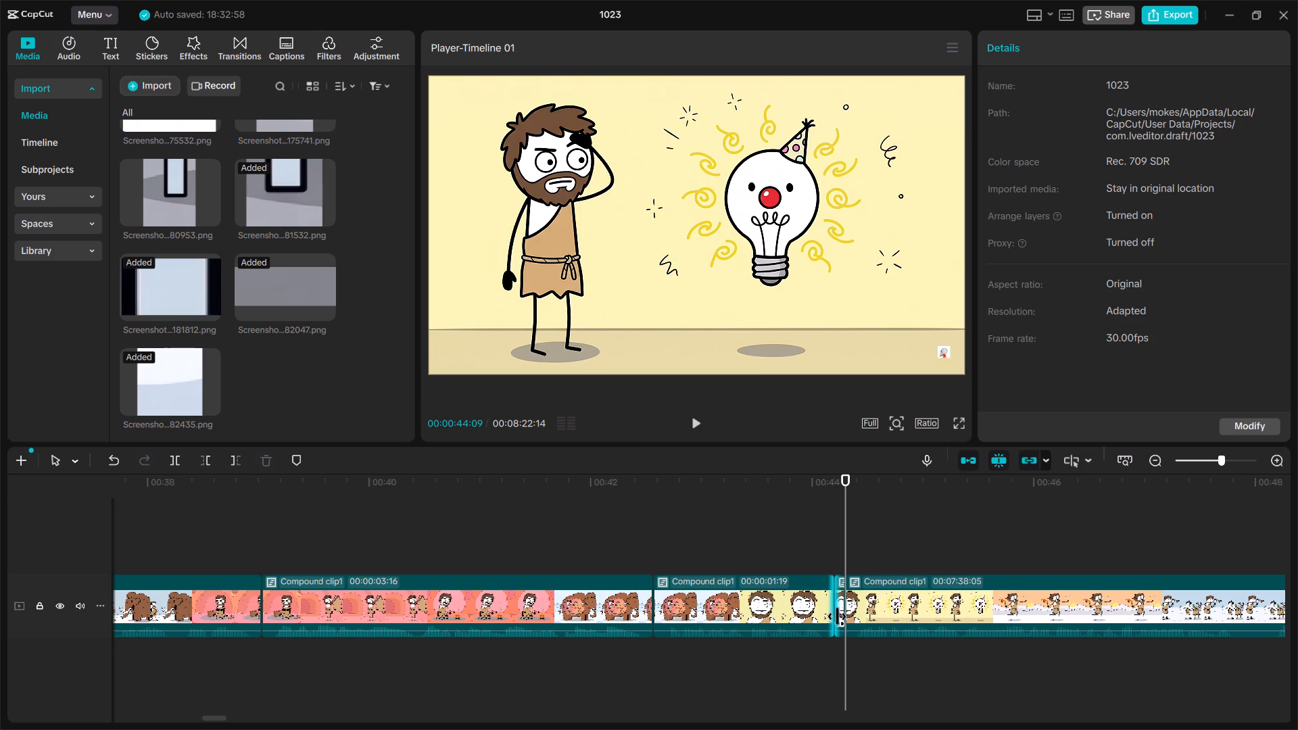
{"action": "left_click", "coordinate": [838, 615]}
{"action": "key", "text": "BackSpace"}
Split the clip at 00:00:47:24 and 00:00:48:00, in the scene of the caveman with a magnifying glass, and delete the piece between.
{"action": "scroll", "coordinate": [838, 615], "scroll_direction": "left", "scroll_amount": 1}
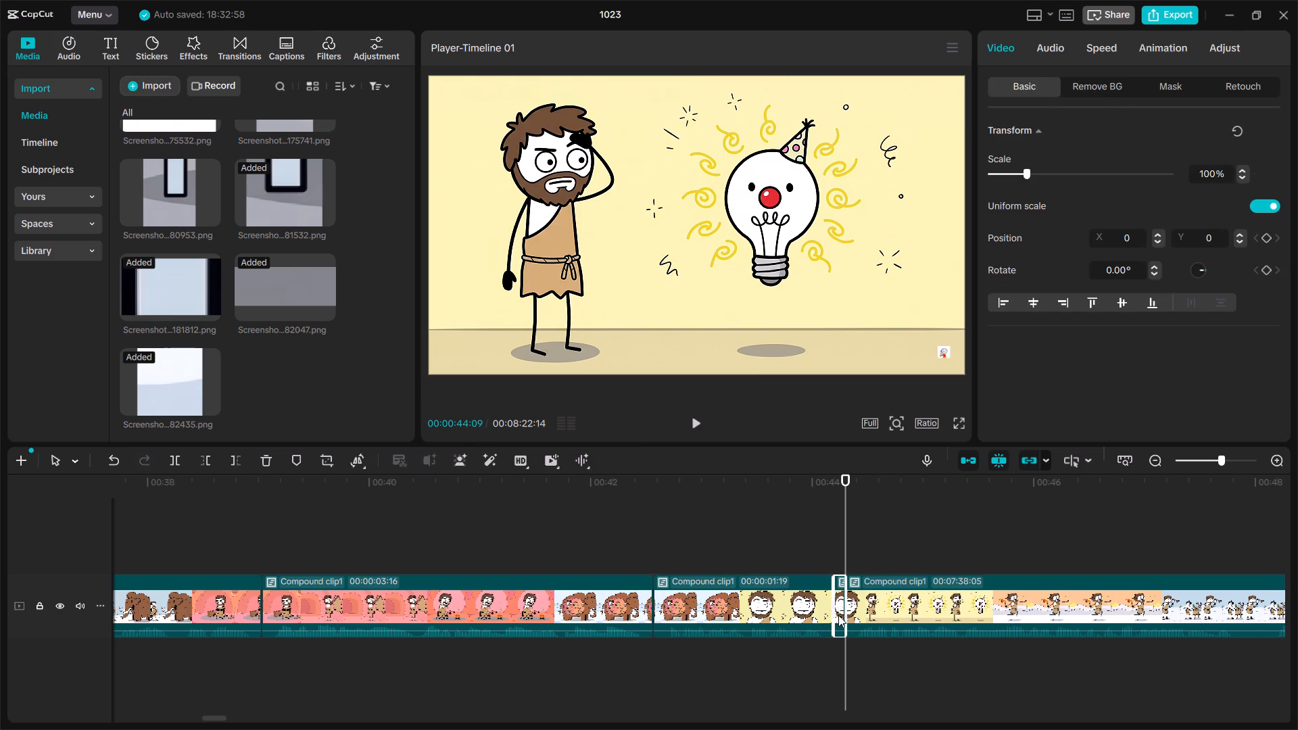
{"action": "scroll", "coordinate": [838, 615], "scroll_direction": "left", "scroll_amount": 3}
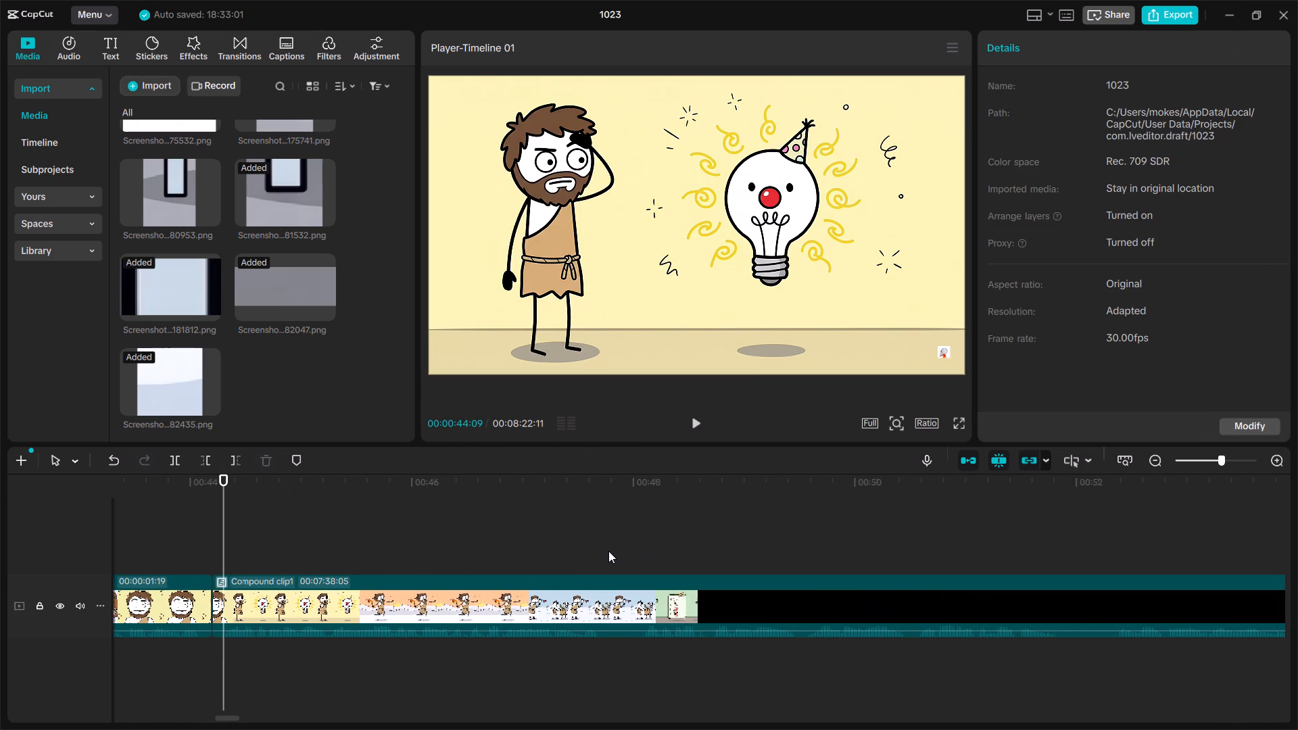
{"action": "left_click", "coordinate": [608, 552]}
{"action": "left_click", "coordinate": [608, 552]}
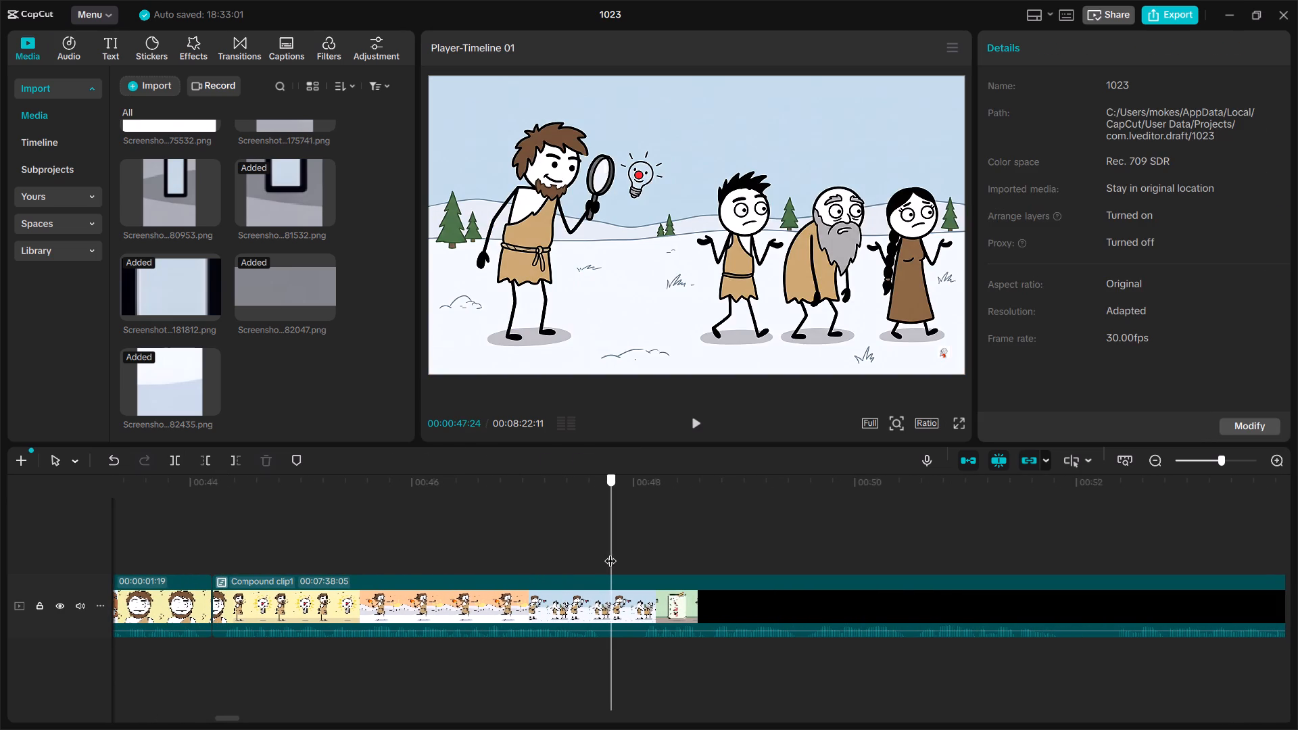
{"action": "left_click", "coordinate": [174, 458]}
{"action": "left_click_drag", "start_coordinate": [611, 525], "coordinate": [632, 529]}
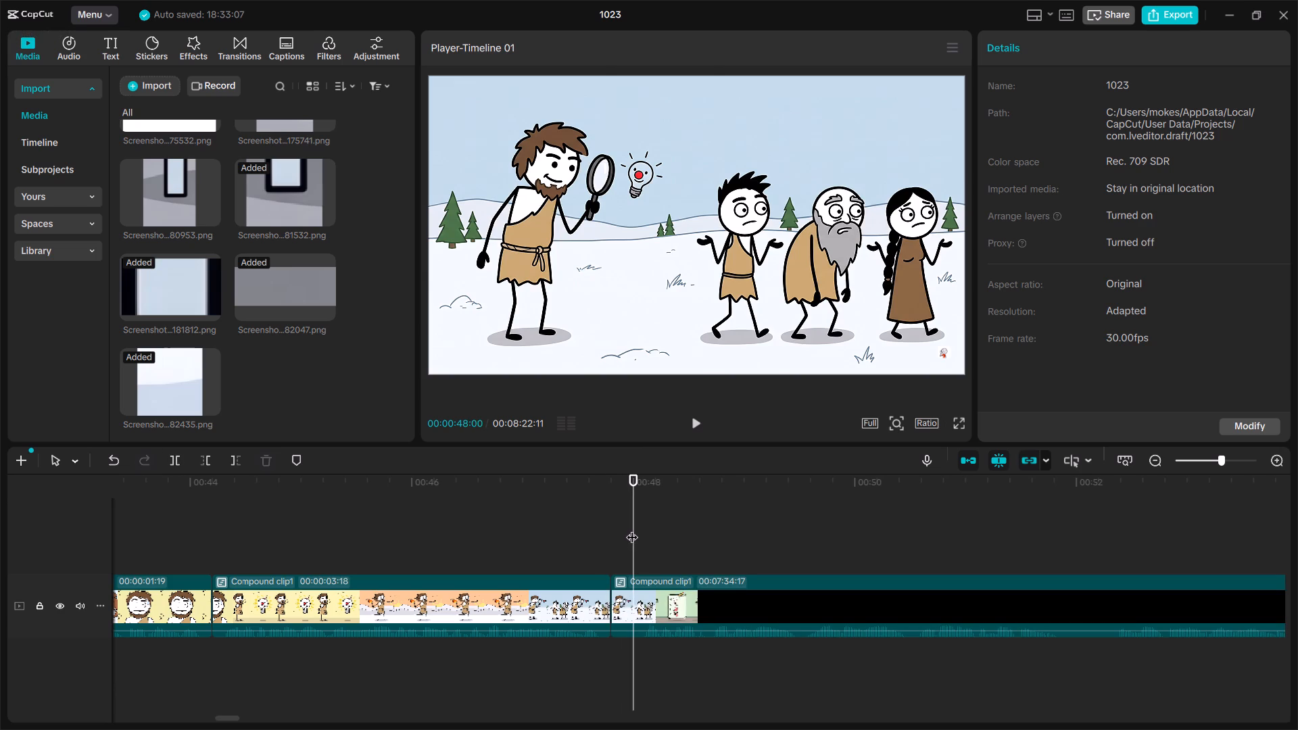
{"action": "left_click", "coordinate": [172, 458]}
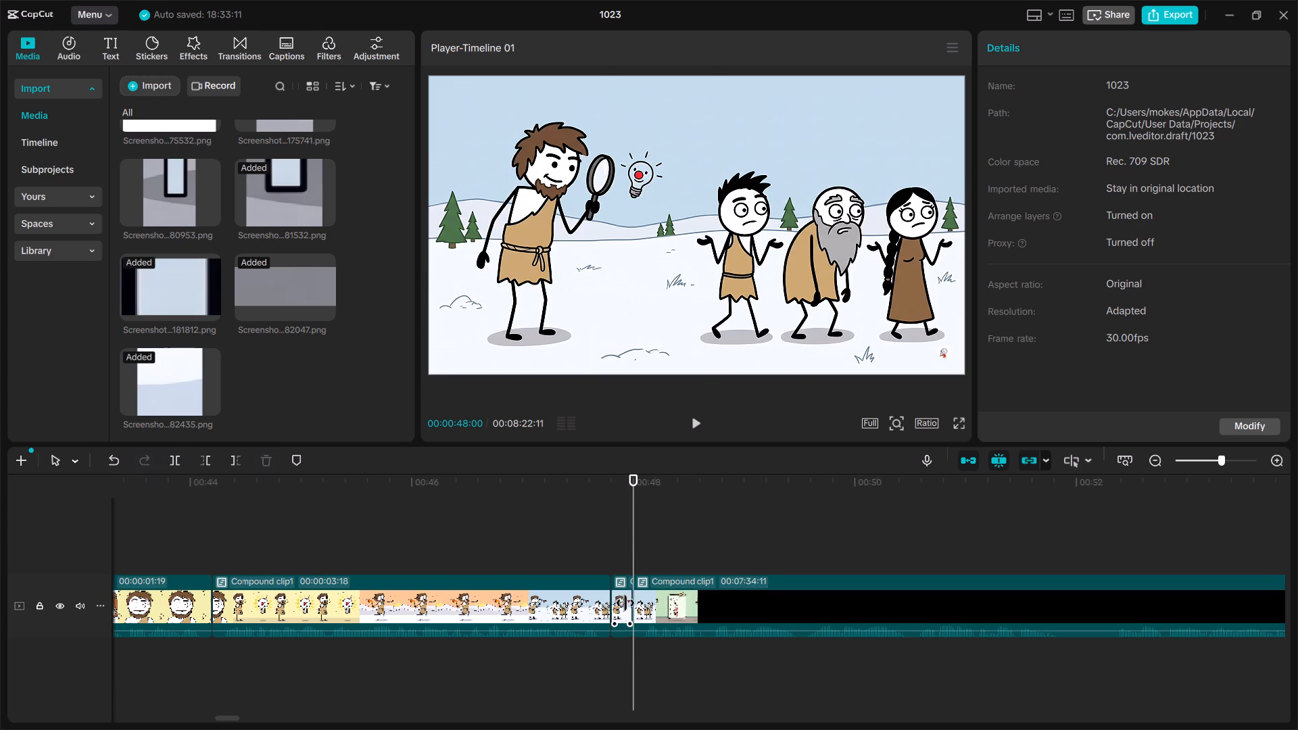
{"action": "left_click", "coordinate": [623, 602]}
{"action": "key", "text": "Delete"}
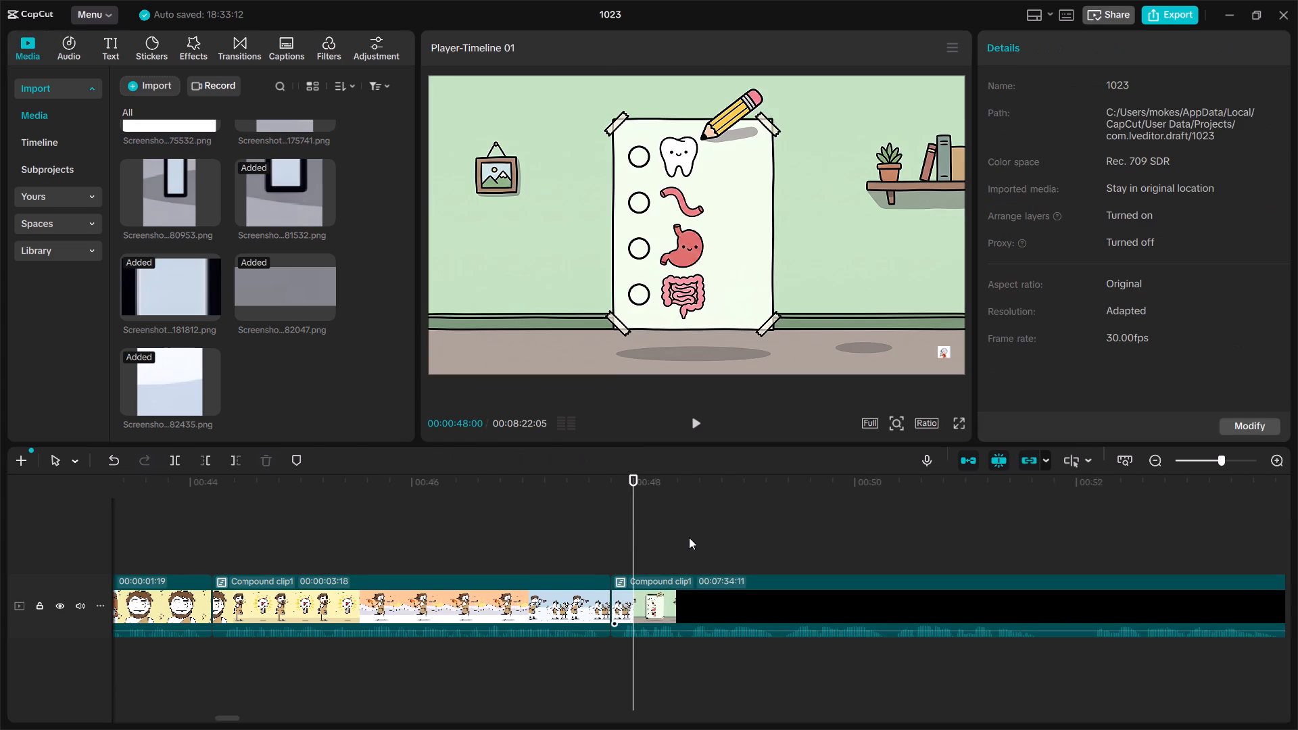
Split the clip at 00:00:51:23 and 00:00:52:02, in the scene of the caveman at the mammoth's door, and delete the piece between.
{"action": "scroll", "coordinate": [689, 537], "scroll_direction": "left", "scroll_amount": 1}
{"action": "left_click", "coordinate": [715, 540]}
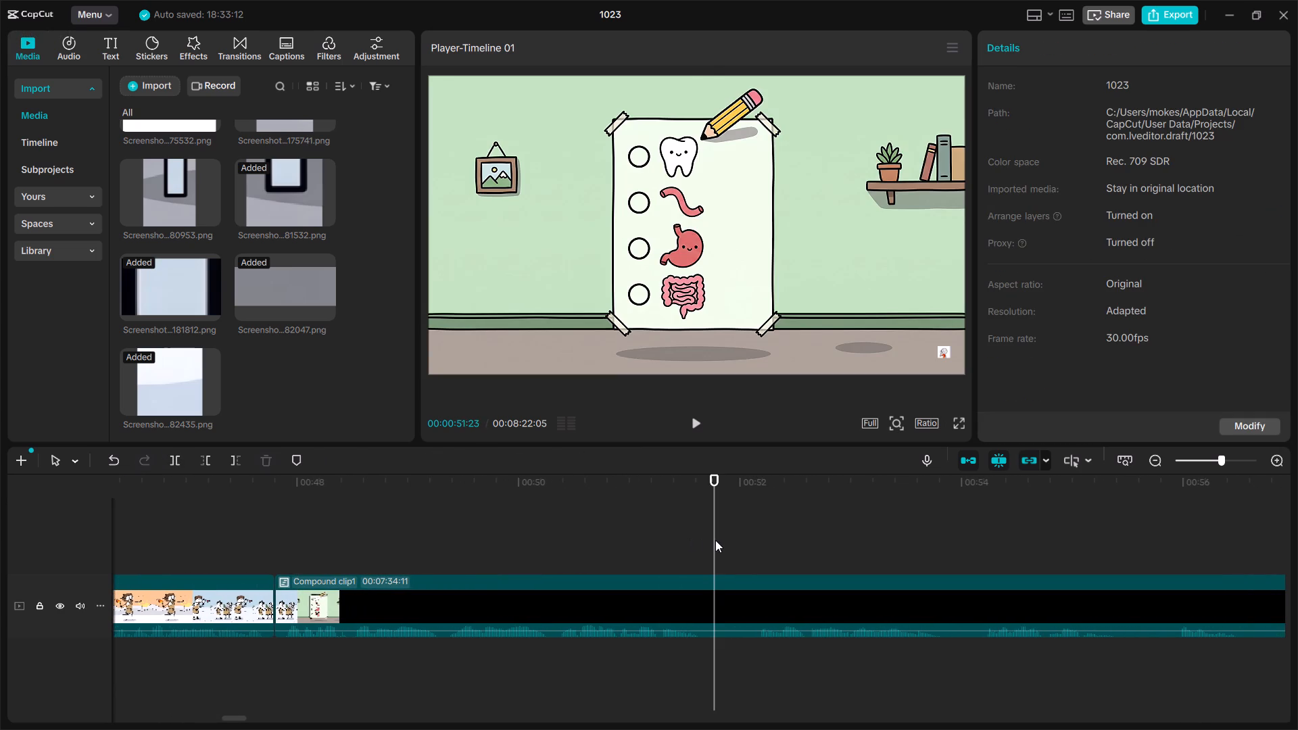
{"action": "left_click", "coordinate": [177, 458]}
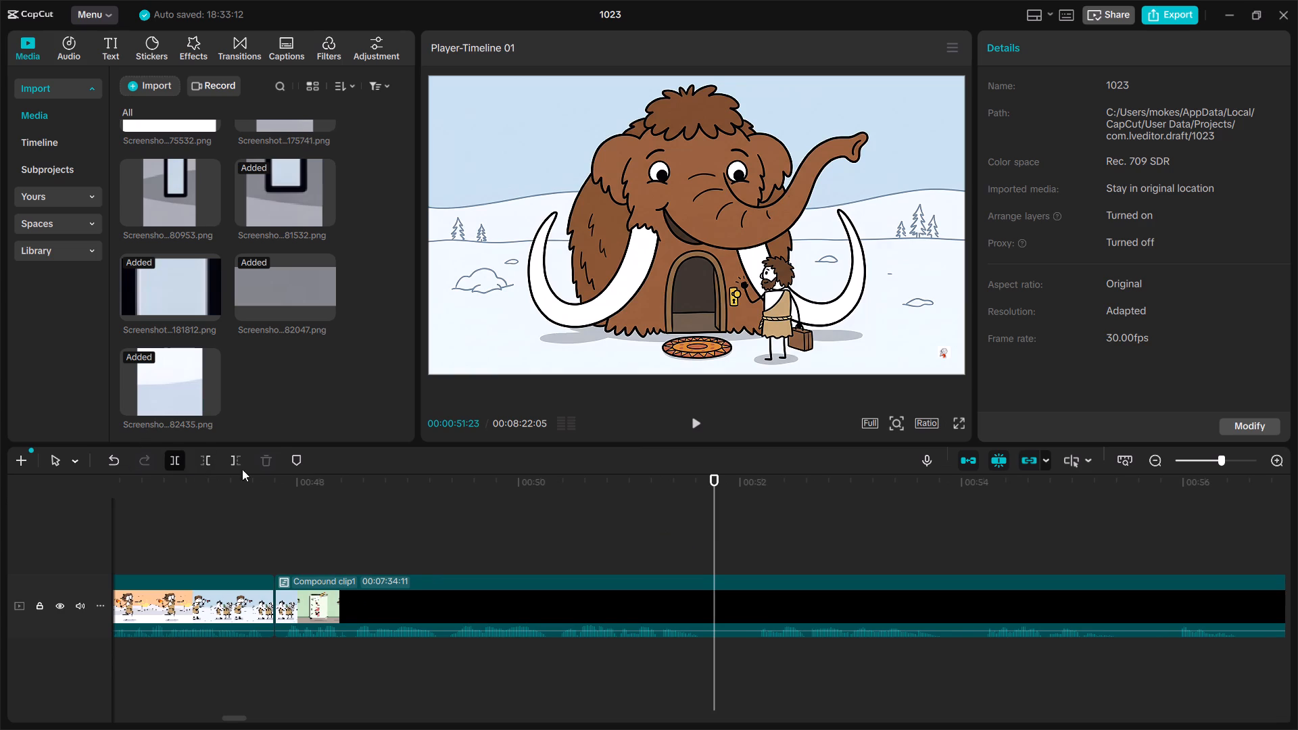
{"action": "left_click_drag", "start_coordinate": [716, 545], "coordinate": [748, 552]}
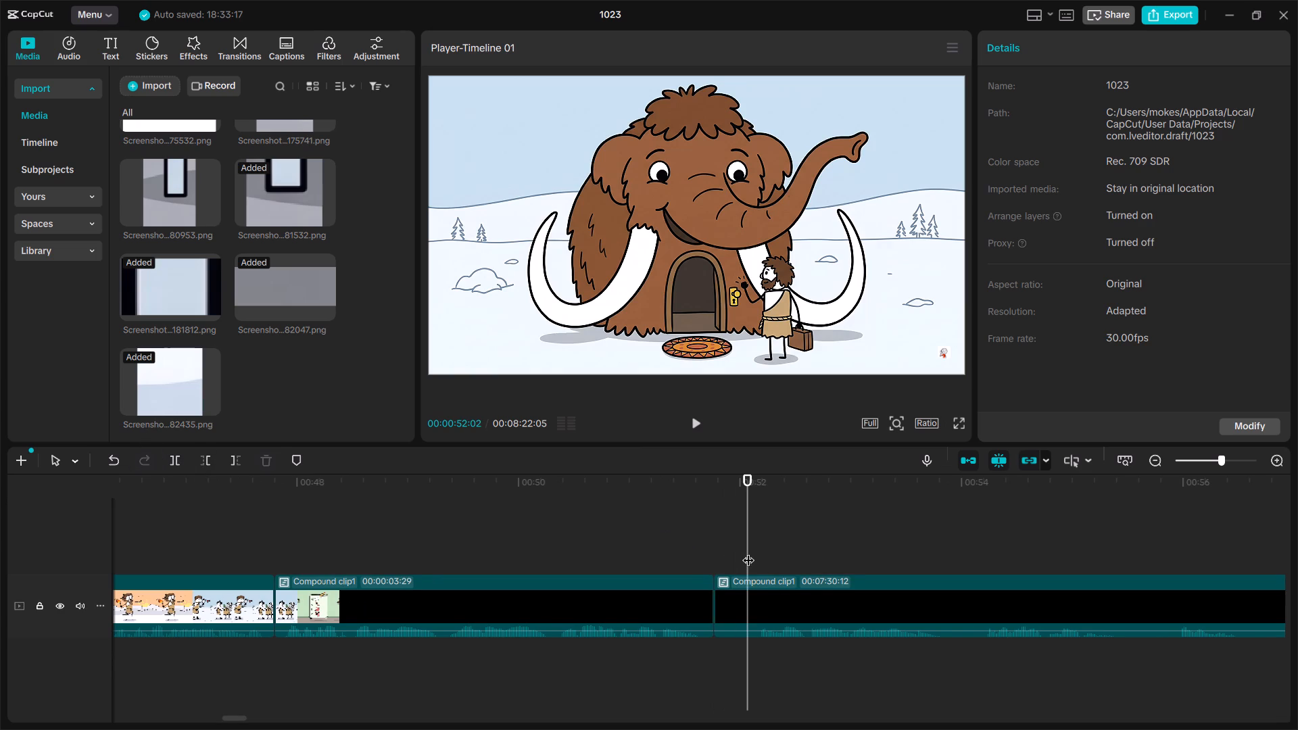
{"action": "left_click", "coordinate": [174, 460]}
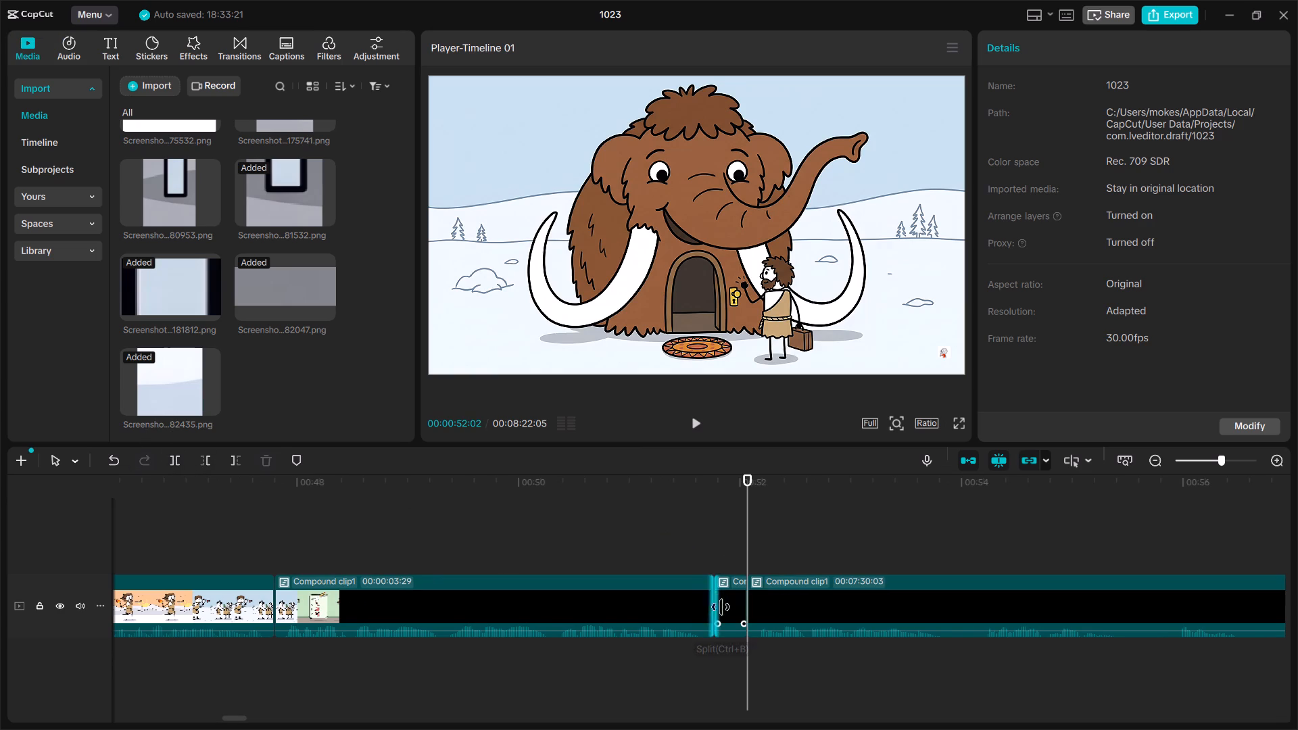
{"action": "left_click", "coordinate": [729, 610]}
{"action": "key", "text": "Delete"}
Split the clip at 00:00:53:19 and 00:00:53:25, in the scene of the caveman facing a huge open mouth, and delete the piece between.
{"action": "scroll", "coordinate": [729, 610], "scroll_direction": "left", "scroll_amount": 1}
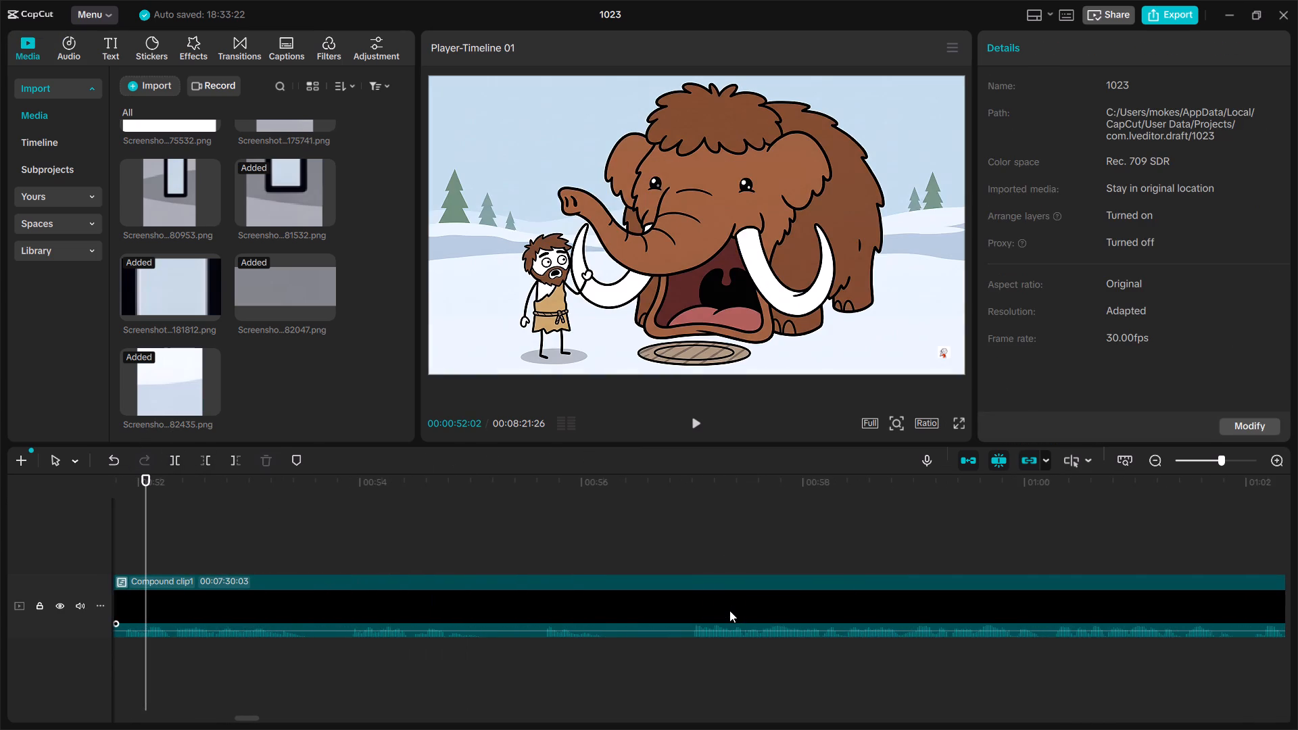
{"action": "left_click", "coordinate": [303, 539]}
{"action": "left_click", "coordinate": [303, 539]}
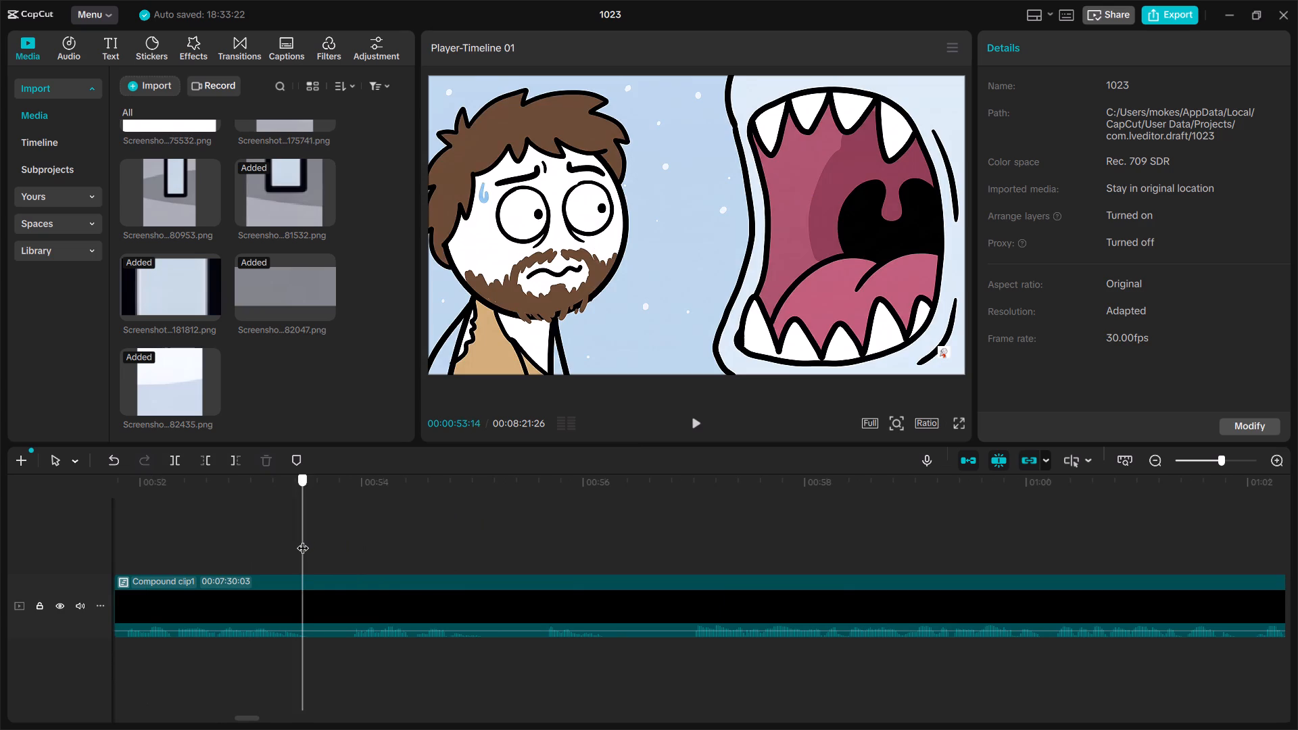
{"action": "left_click", "coordinate": [303, 539]}
{"action": "key", "text": "space"}
{"action": "key", "text": "space"}
{"action": "left_click", "coordinate": [322, 545]}
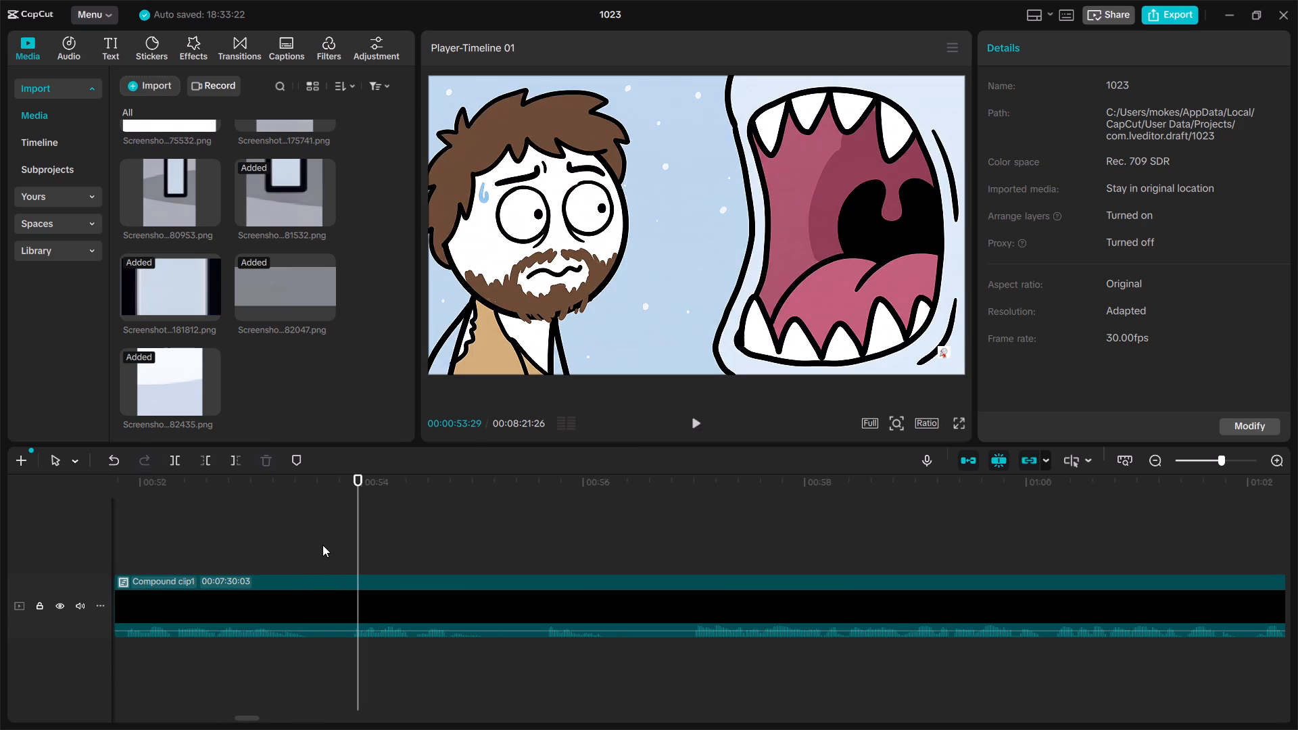
{"action": "left_click", "coordinate": [172, 459]}
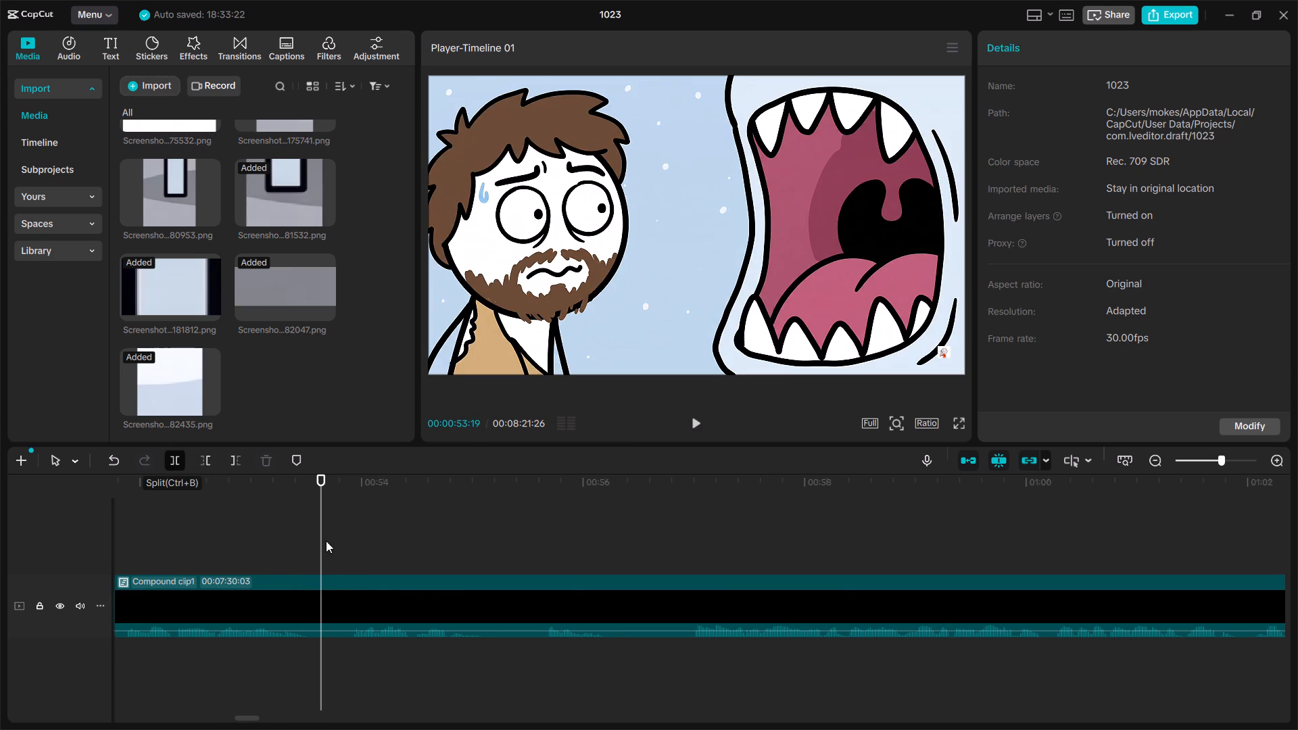
{"action": "left_click_drag", "start_coordinate": [322, 540], "coordinate": [344, 542]}
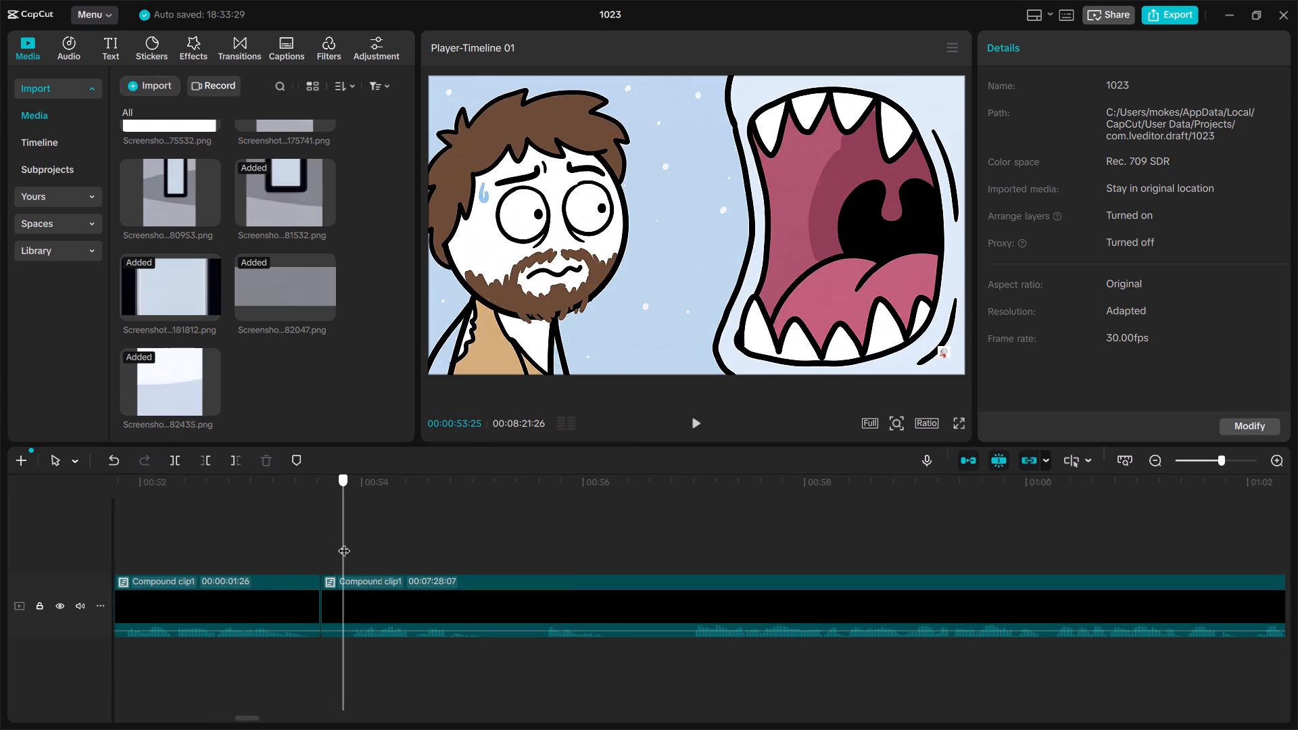
{"action": "left_click_drag", "start_coordinate": [344, 542], "coordinate": [343, 542]}
{"action": "left_click", "coordinate": [177, 462]}
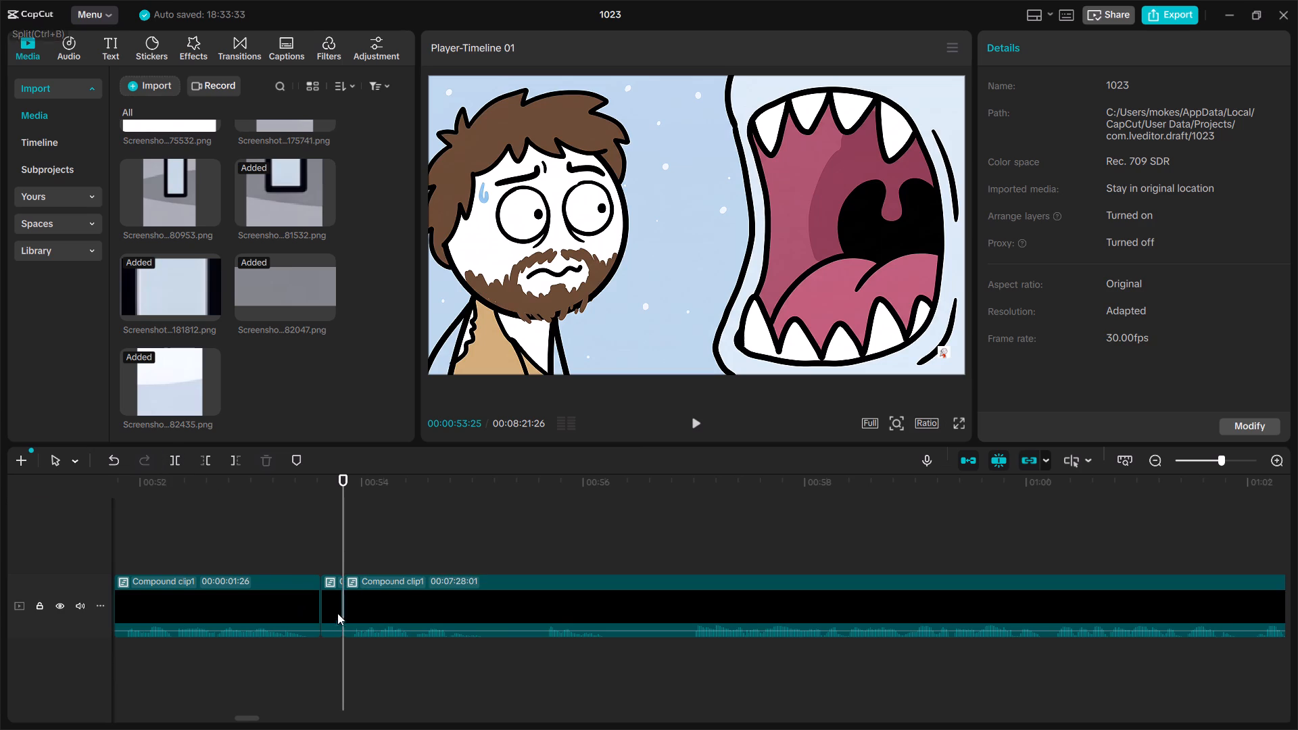
{"action": "left_click", "coordinate": [335, 611]}
{"action": "key", "text": "Delete"}
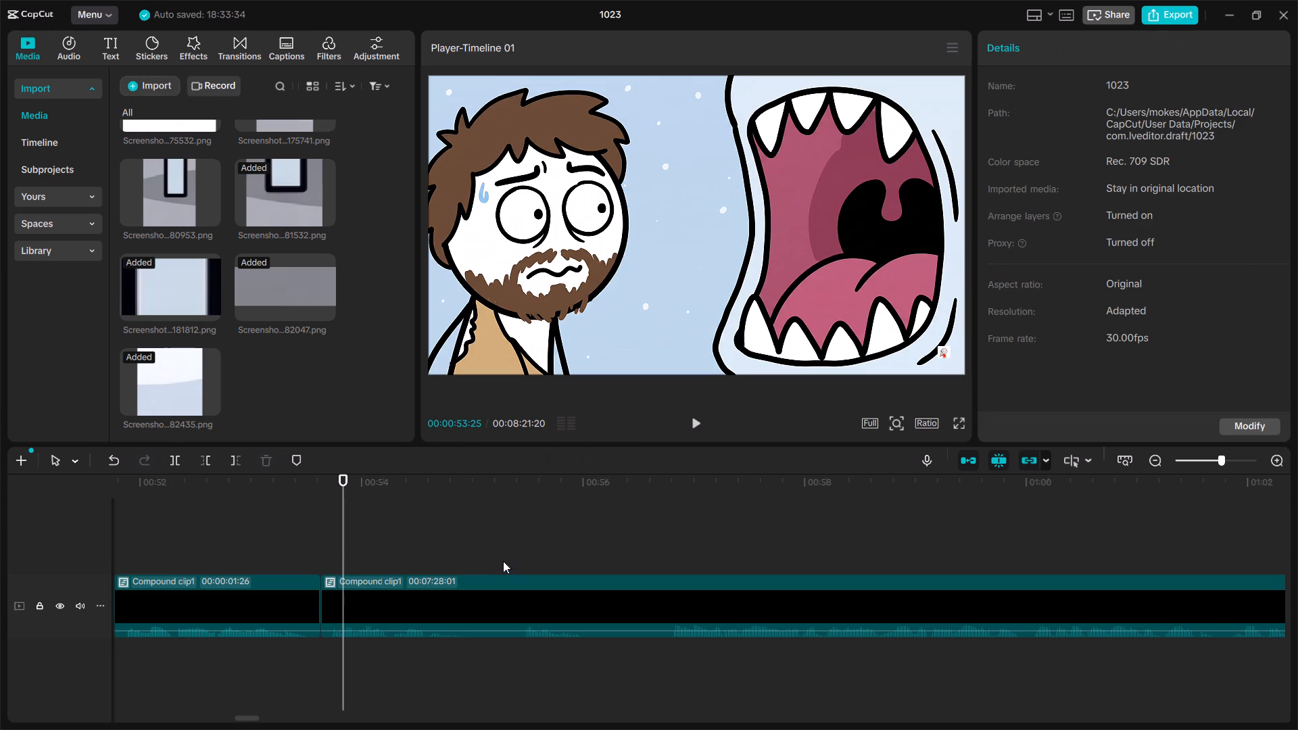
Split the clip at 00:00:55:01 and 00:00:55:10, in the scene of the mammoth with a warning sign, and delete the piece between.
{"action": "left_click", "coordinate": [475, 541]}
{"action": "left_click", "coordinate": [174, 462]}
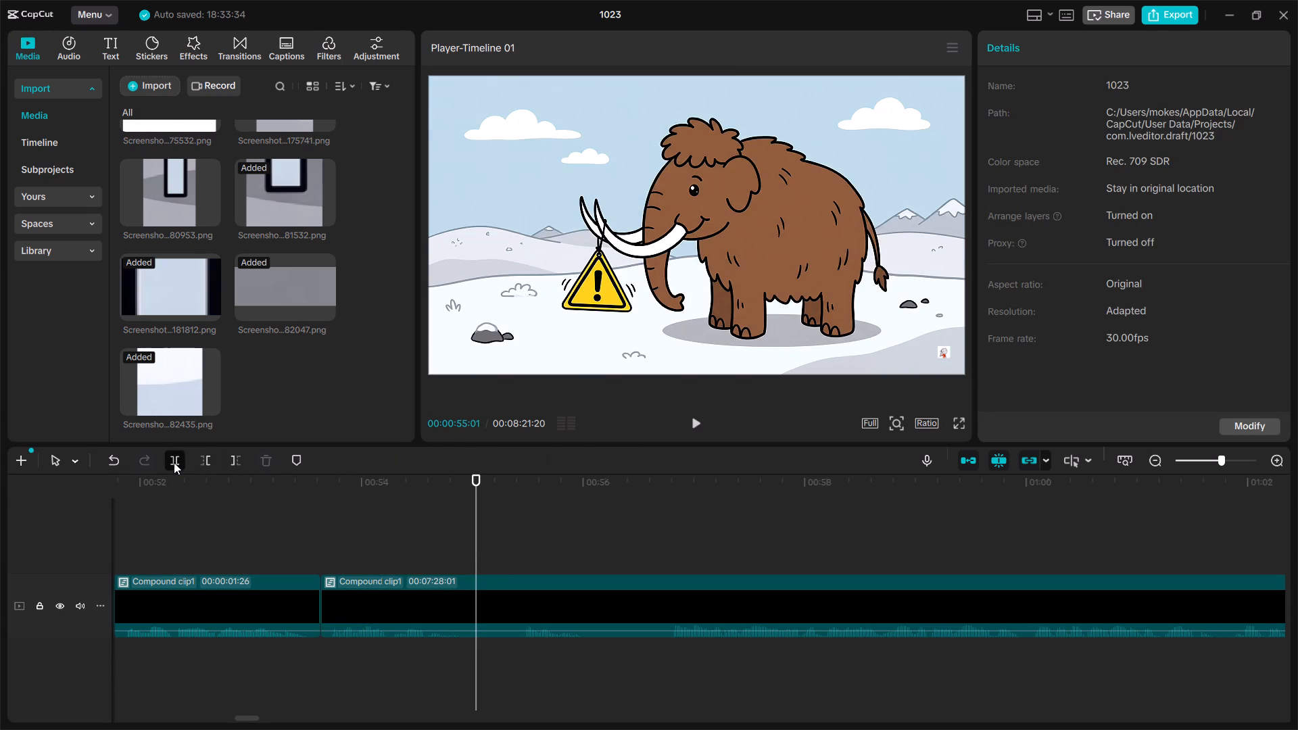
{"action": "left_click_drag", "start_coordinate": [475, 549], "coordinate": [508, 552]}
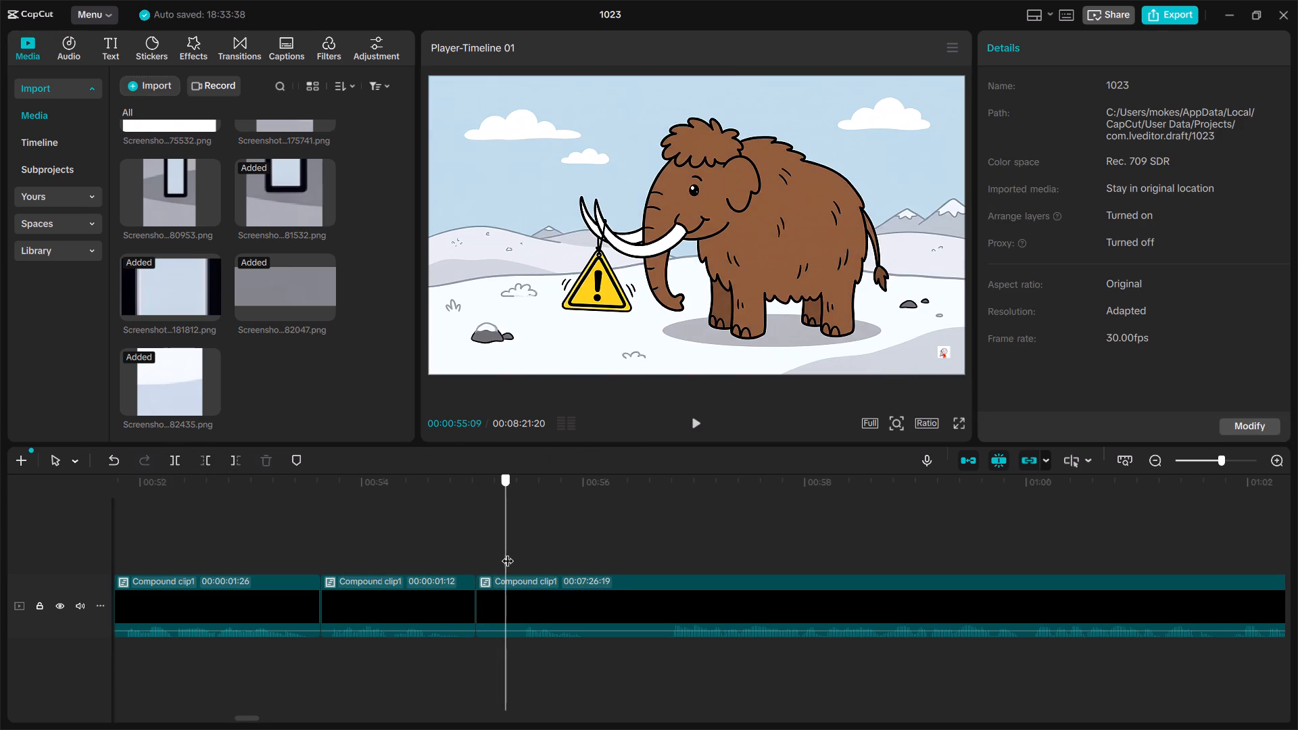
{"action": "left_click_drag", "start_coordinate": [508, 552], "coordinate": [508, 552]}
{"action": "left_click", "coordinate": [167, 456]}
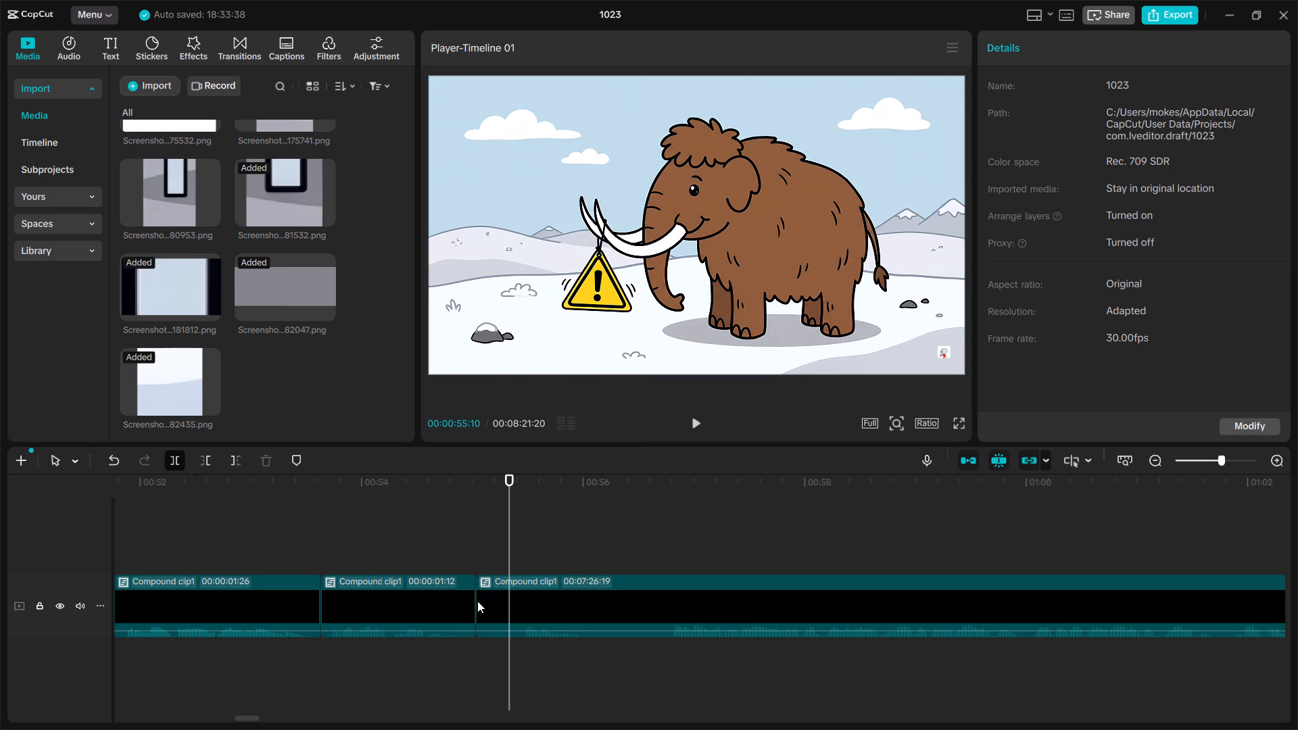
{"action": "left_click", "coordinate": [494, 605]}
{"action": "key", "text": "Delete"}
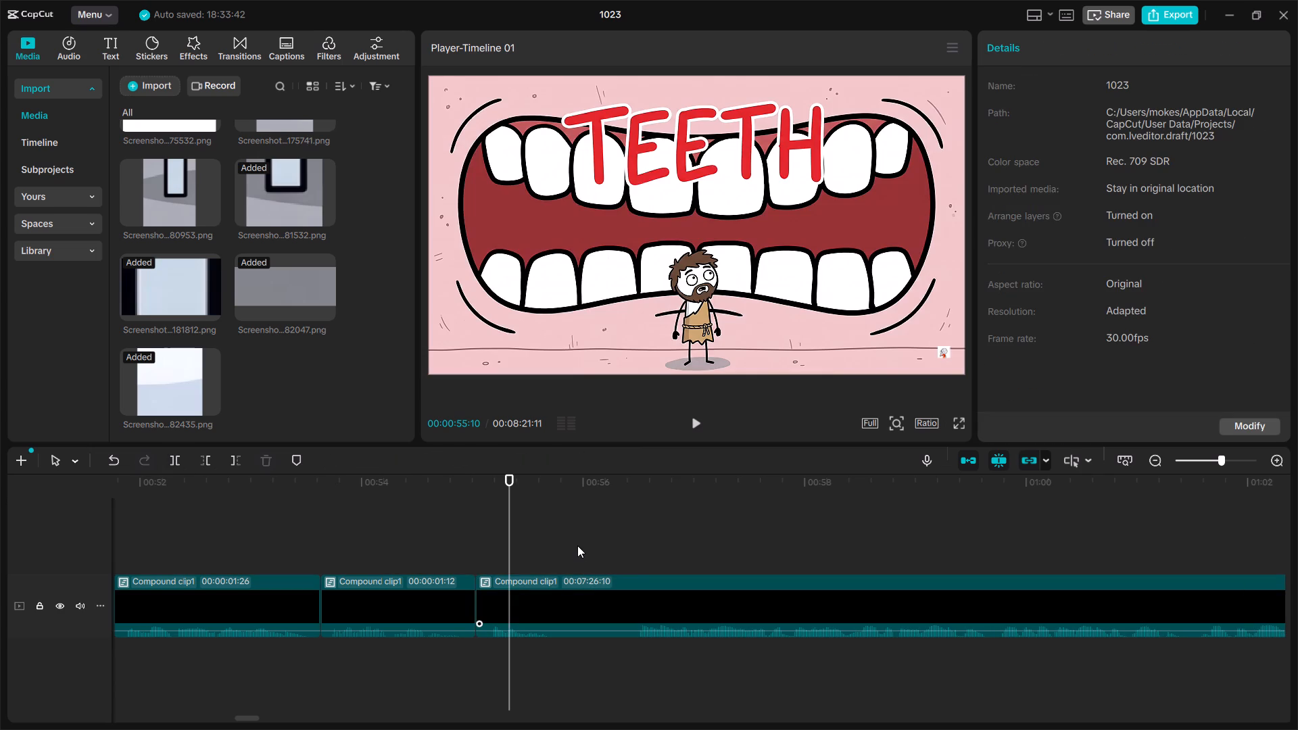
Split the clip at 00:00:55:28 and 00:00:56:10, in the TEETH title scene, and delete the piece between.
{"action": "left_click", "coordinate": [577, 544]}
{"action": "left_click", "coordinate": [177, 459]}
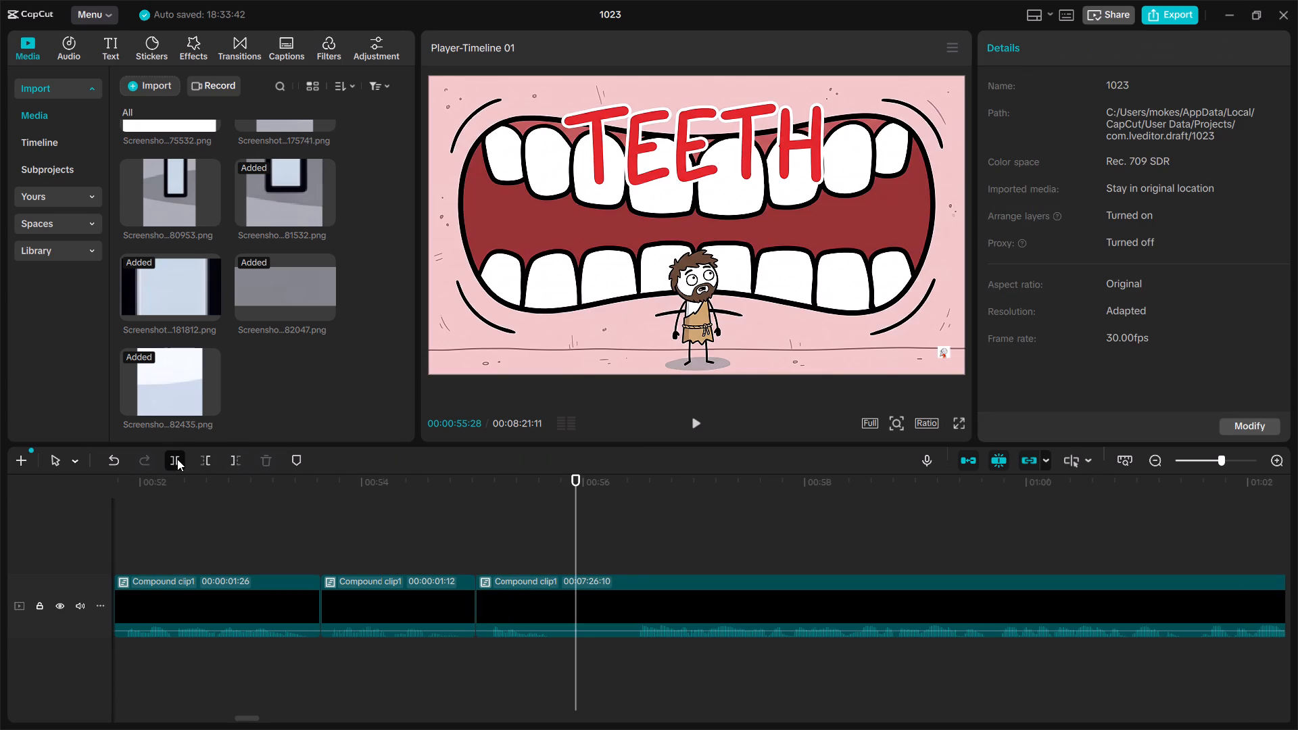
{"action": "left_click_drag", "start_coordinate": [573, 542], "coordinate": [635, 550]}
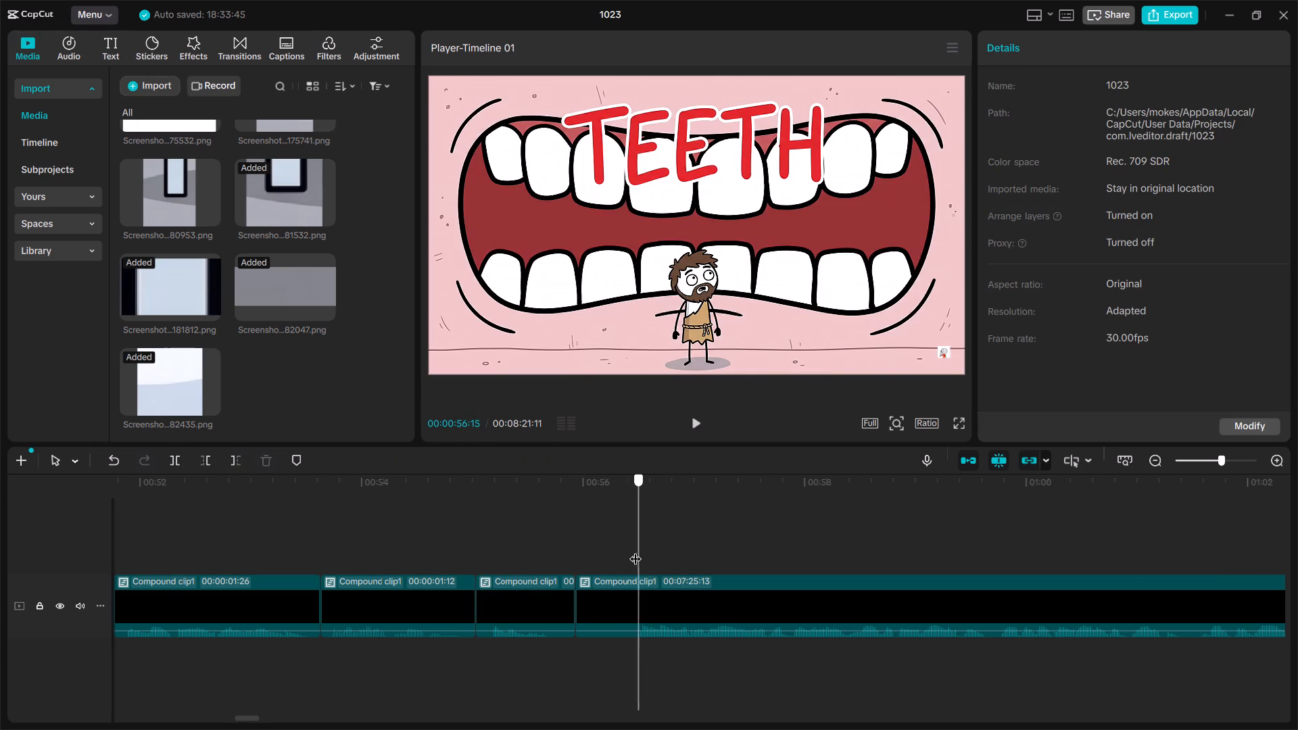
{"action": "left_click_drag", "start_coordinate": [635, 550], "coordinate": [619, 550]}
{"action": "left_click", "coordinate": [181, 452]}
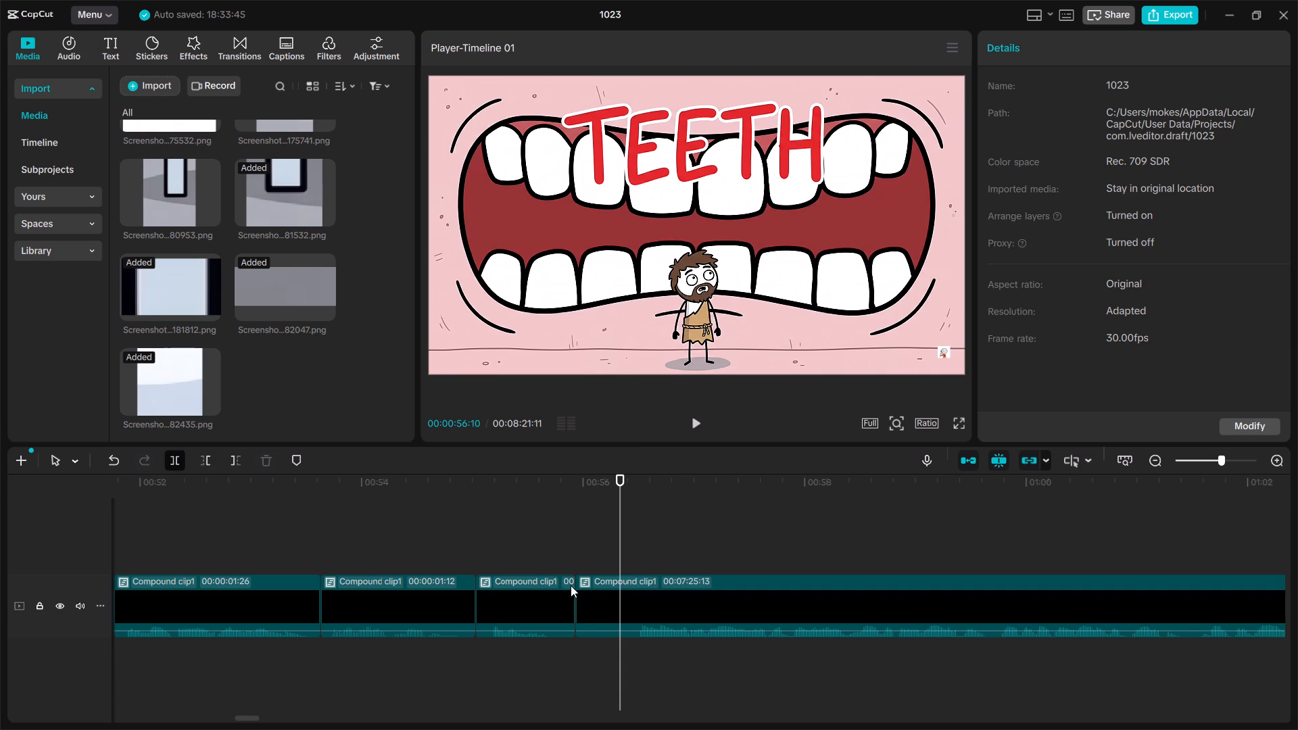
{"action": "left_click", "coordinate": [599, 595]}
{"action": "key", "text": "Delete"}
Split the clip at 00:01:04:18 and 00:01:04:27, between the green-mash bowl and the grass-eating mammoth scenes, and delete the piece between.
{"action": "scroll", "coordinate": [599, 595], "scroll_direction": "left", "scroll_amount": 1}
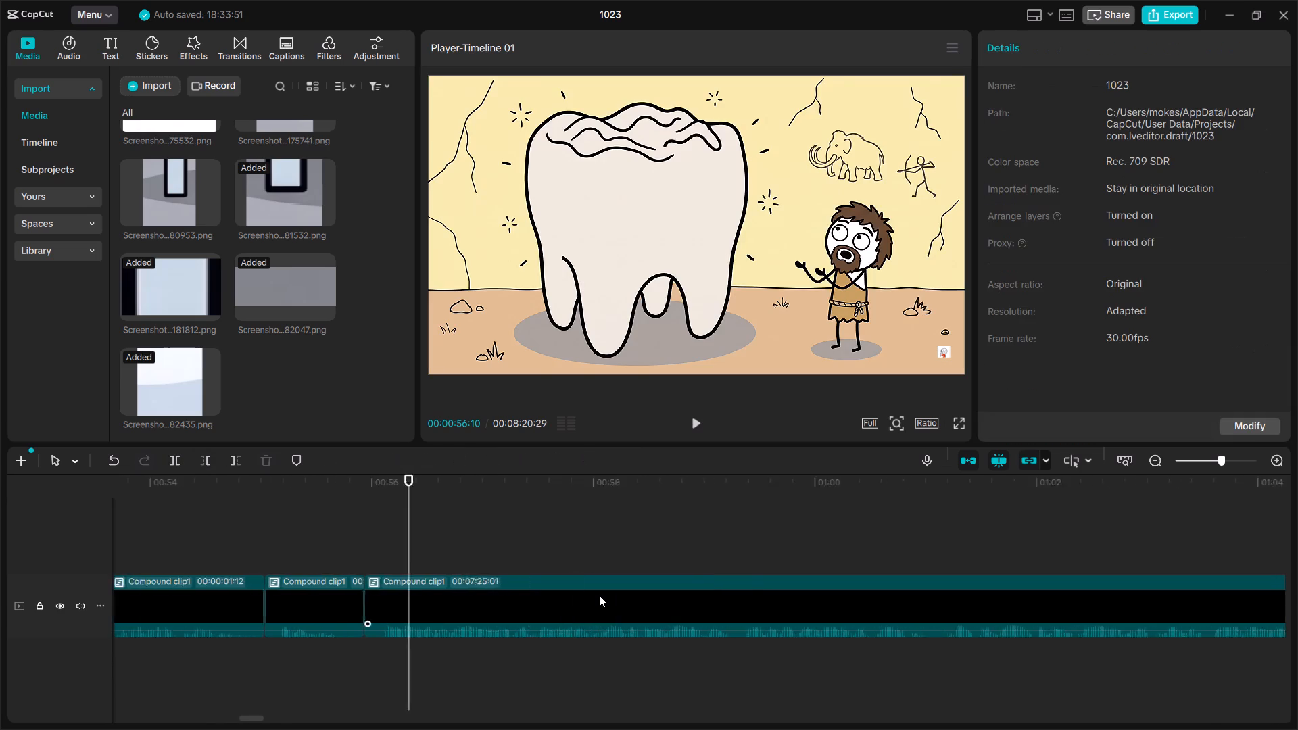
{"action": "scroll", "coordinate": [599, 595], "scroll_direction": "left", "scroll_amount": 3}
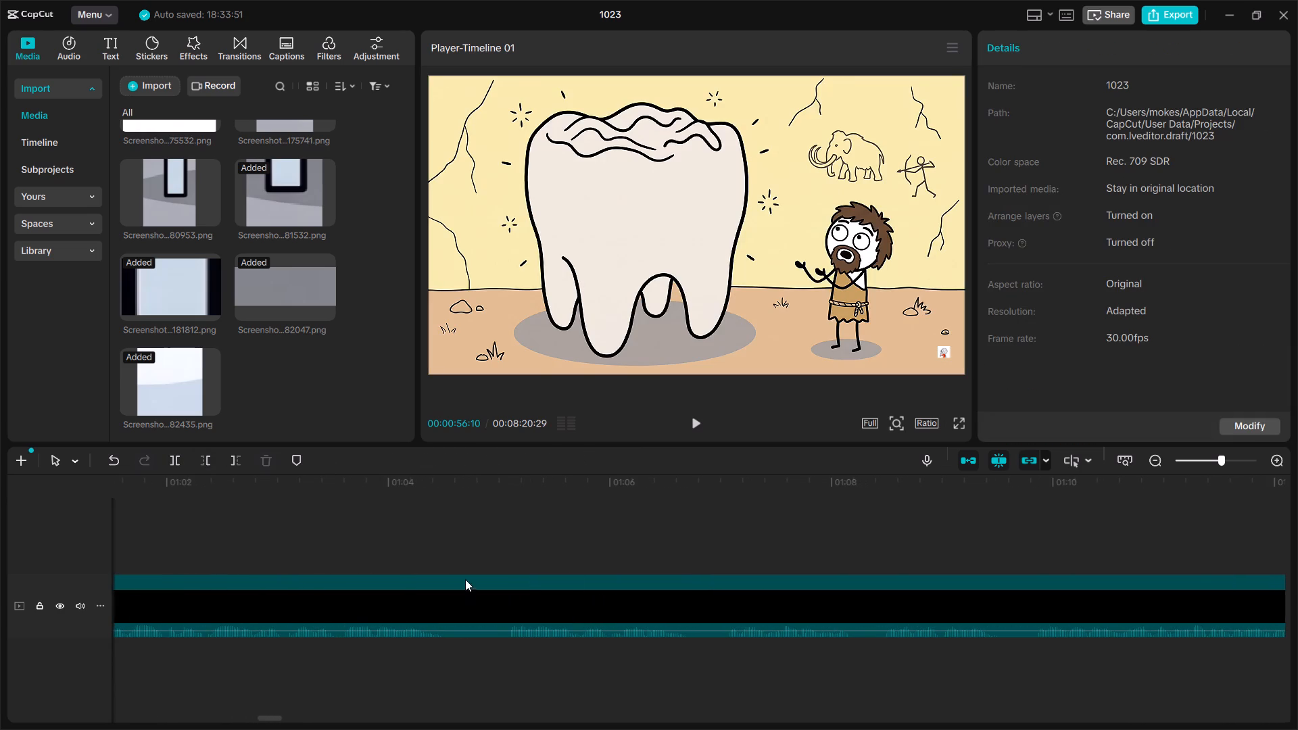
{"action": "left_click", "coordinate": [468, 555]}
{"action": "left_click_drag", "start_coordinate": [468, 555], "coordinate": [456, 558]}
{"action": "left_click", "coordinate": [179, 462]}
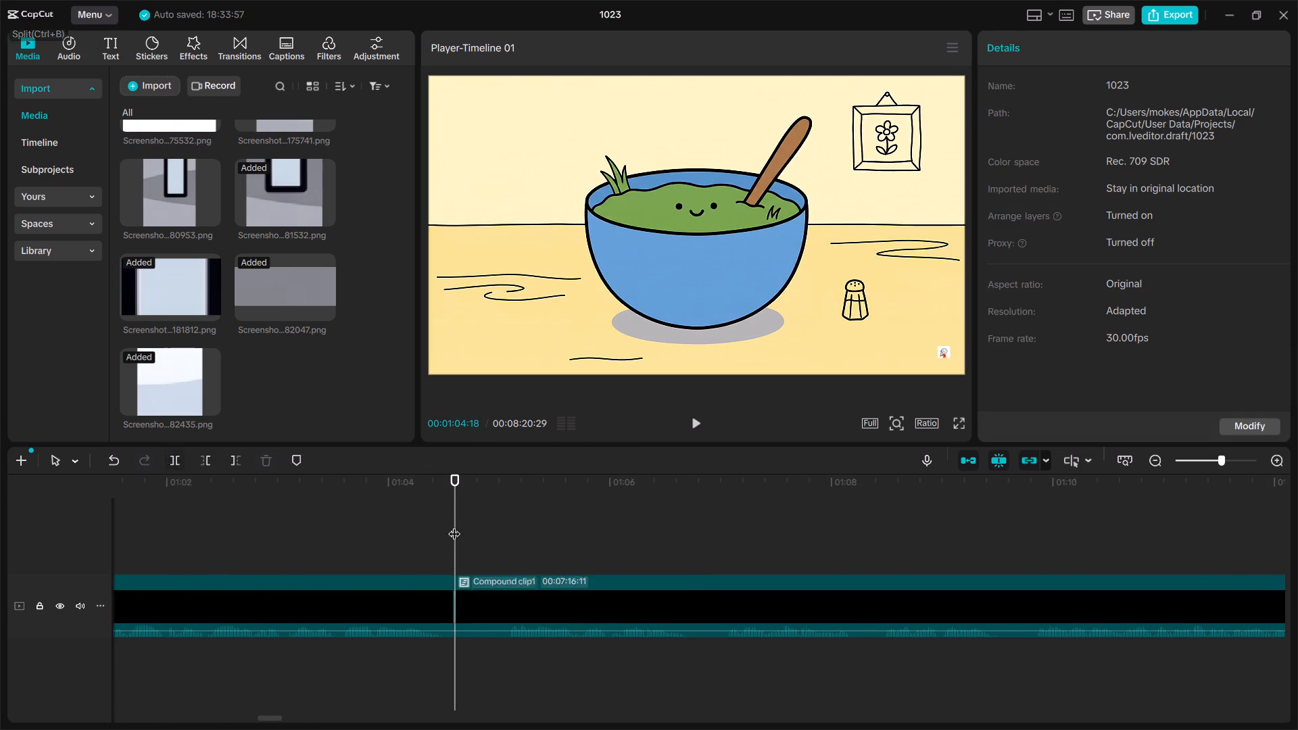
{"action": "left_click_drag", "start_coordinate": [451, 526], "coordinate": [489, 534]}
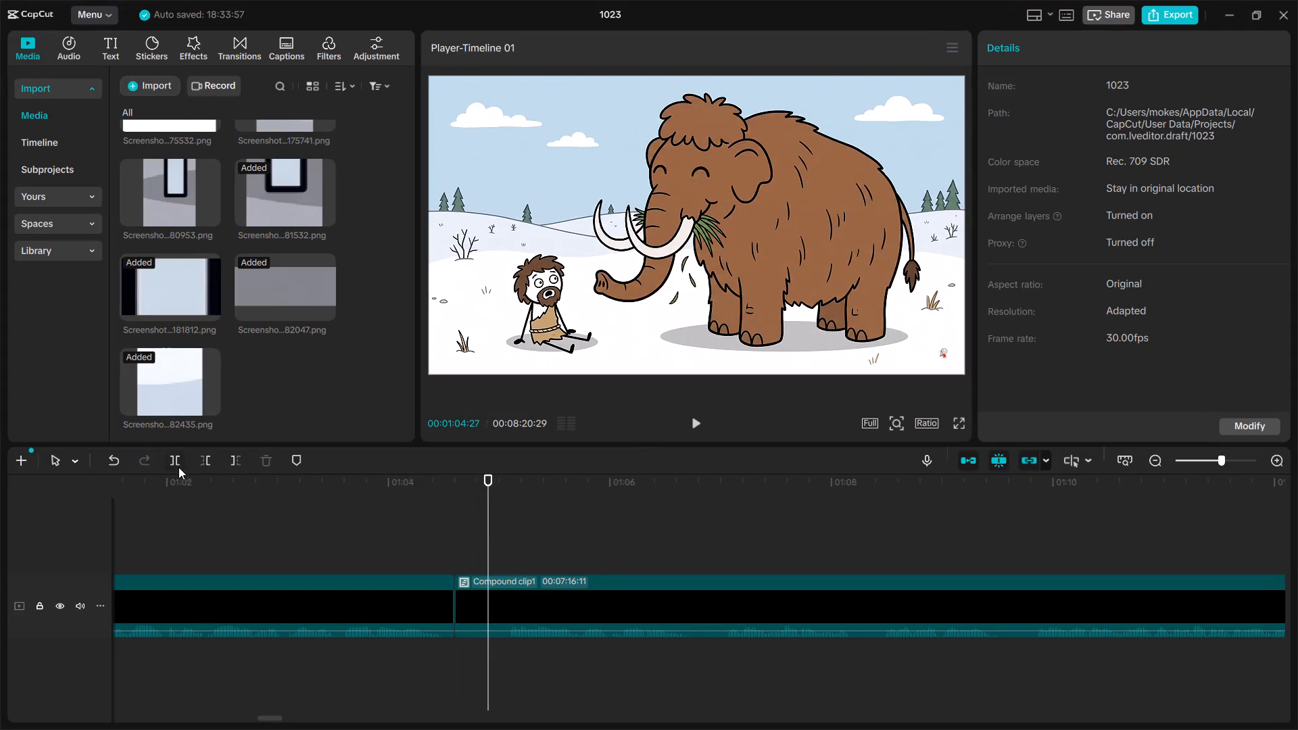
{"action": "left_click", "coordinate": [172, 463]}
{"action": "left_click", "coordinate": [475, 600]}
{"action": "key", "text": "Delete"}
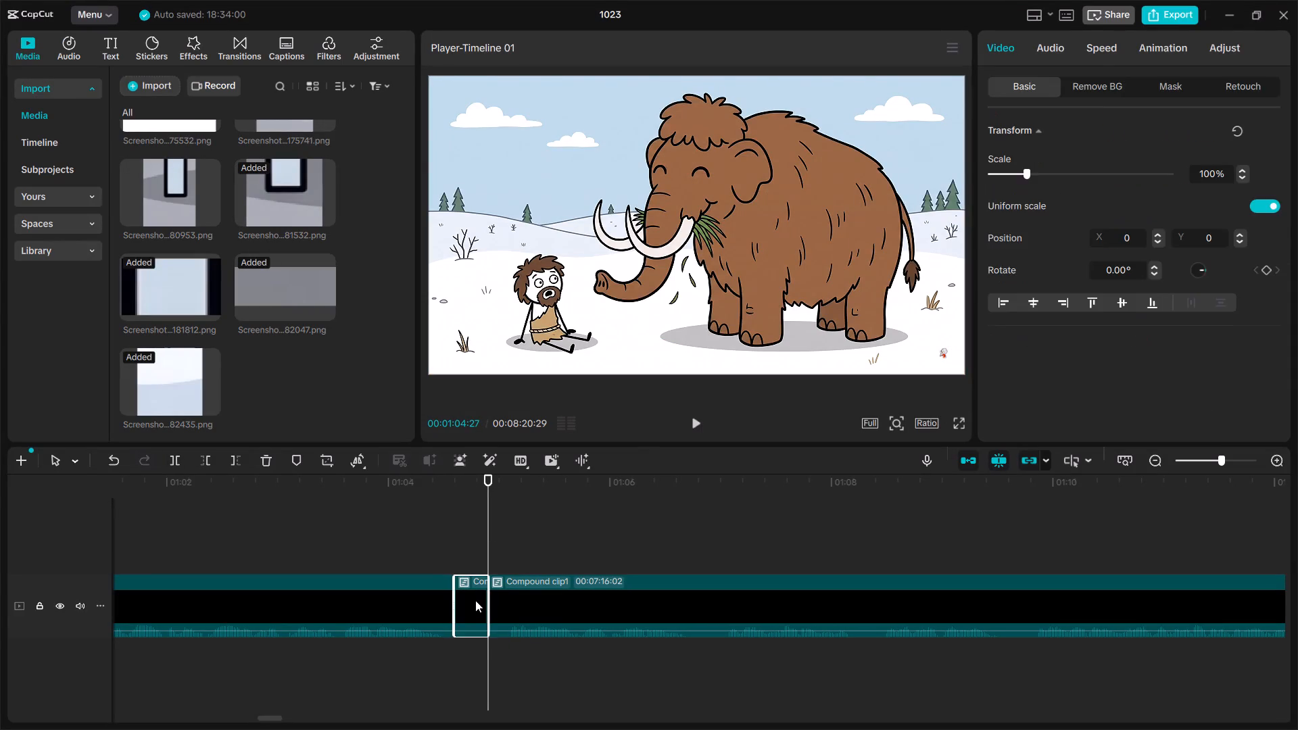
Split the clip at 00:01:06:15 and 00:01:06:20, in the scene of the puzzled caveman beside the mammoth, and delete the piece between.
{"action": "left_click", "coordinate": [666, 539]}
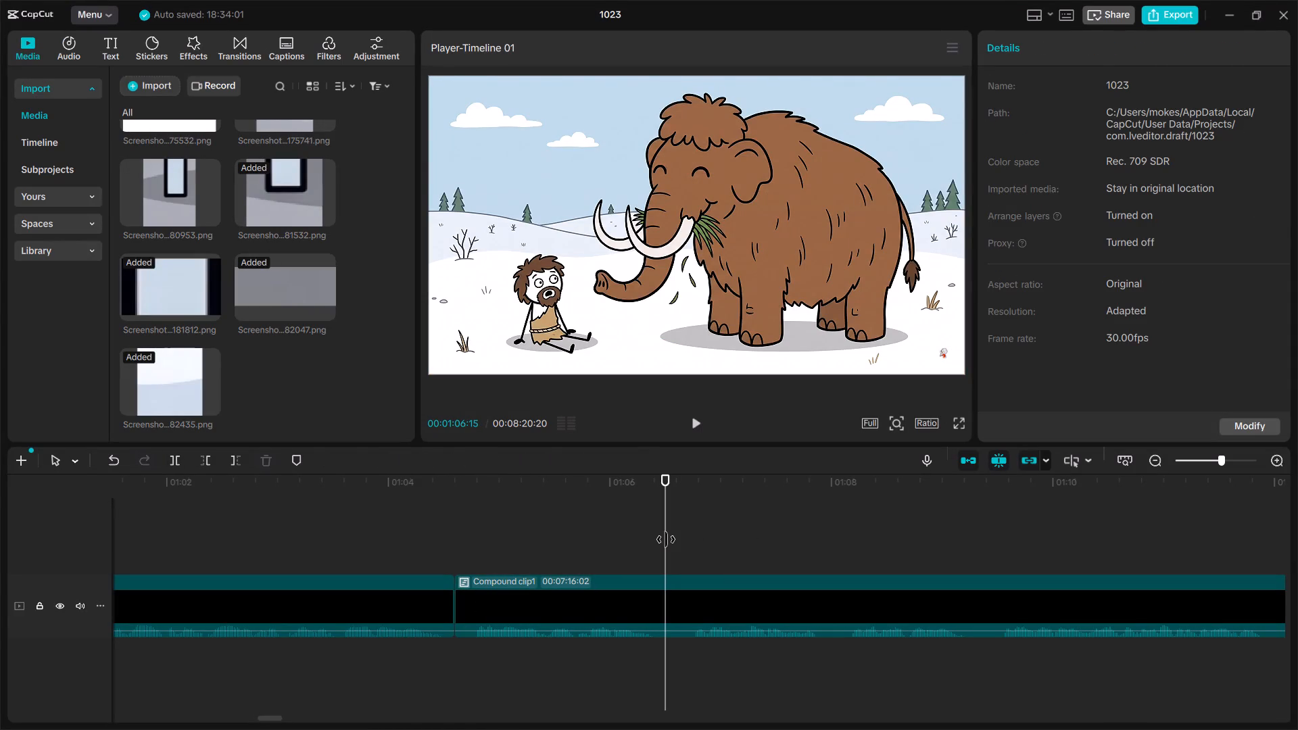
{"action": "left_click", "coordinate": [172, 456]}
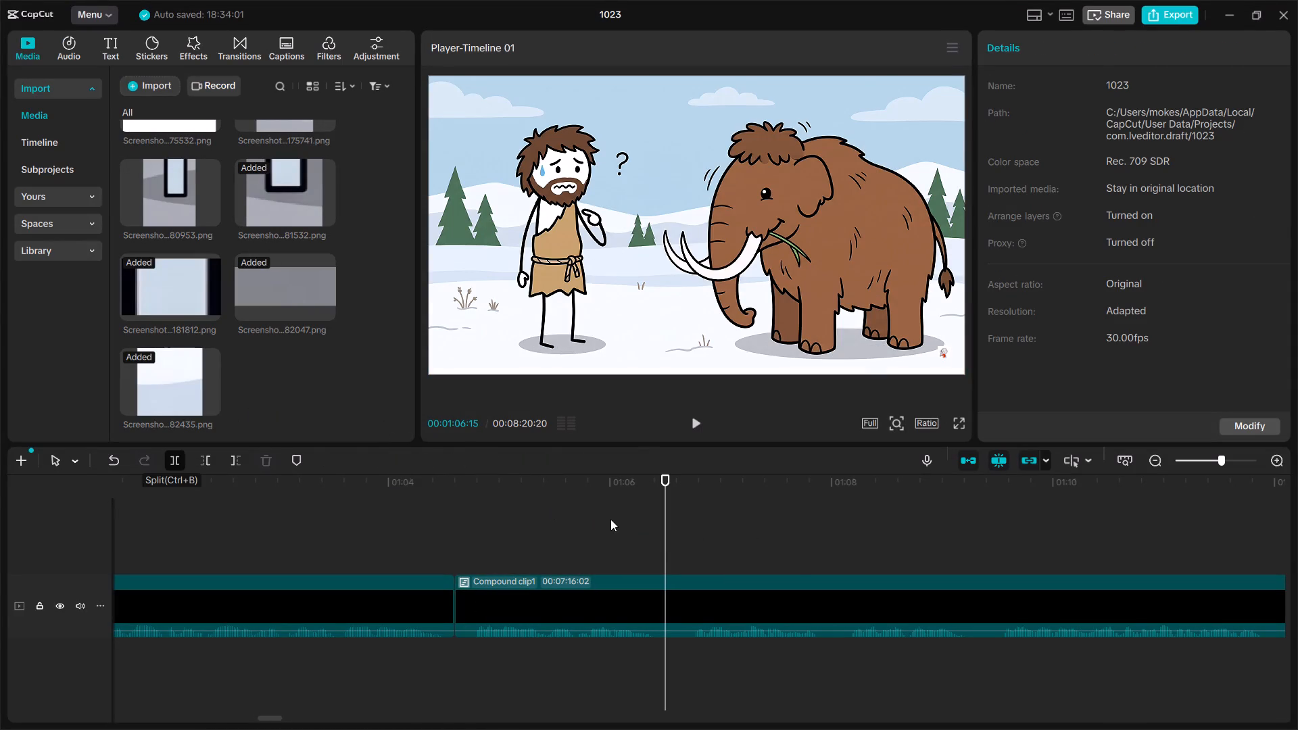
{"action": "left_click_drag", "start_coordinate": [665, 522], "coordinate": [684, 527]}
{"action": "left_click", "coordinate": [178, 458]}
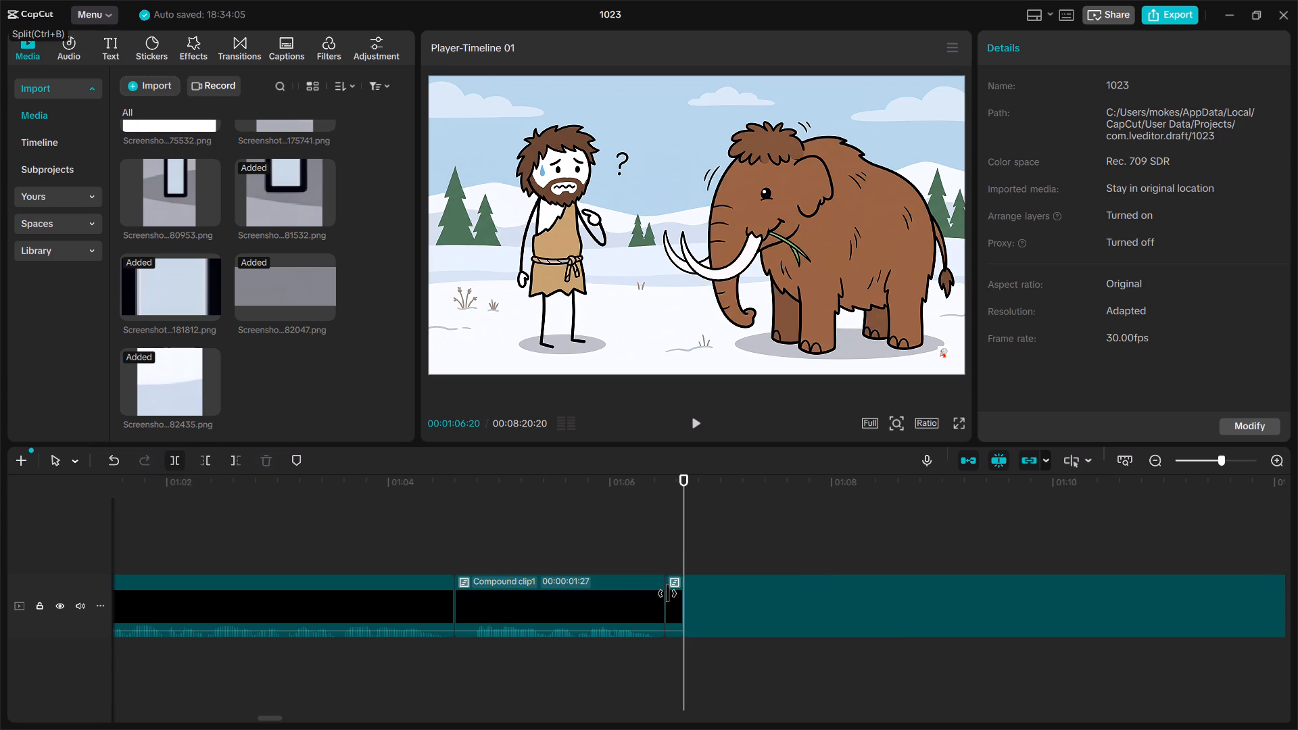
{"action": "left_click", "coordinate": [673, 598]}
{"action": "key", "text": "Delete"}
Split the clip at 00:01:09:04 and 00:01:09:09, at the end of the wolf-and-mammoth split scene, and delete the piece between.
{"action": "scroll", "coordinate": [673, 598], "scroll_direction": "left", "scroll_amount": 1}
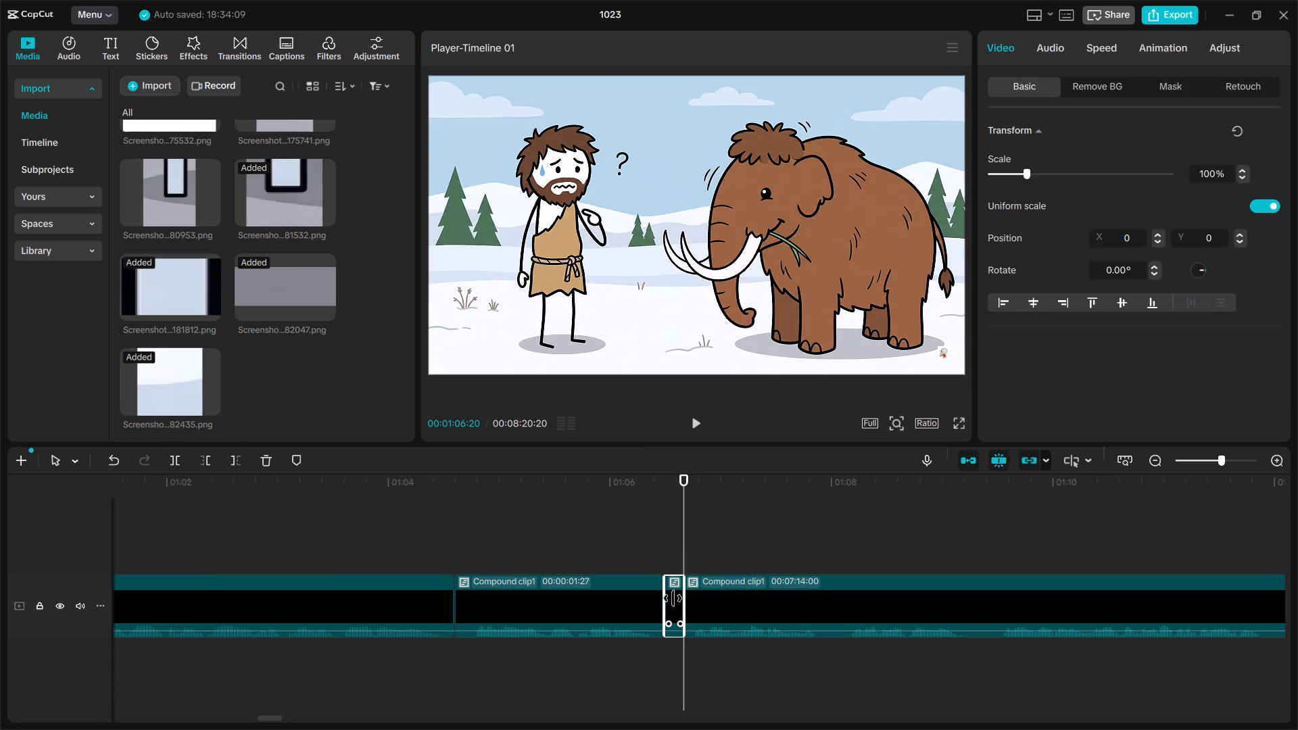
{"action": "scroll", "coordinate": [673, 598], "scroll_direction": "left", "scroll_amount": 1}
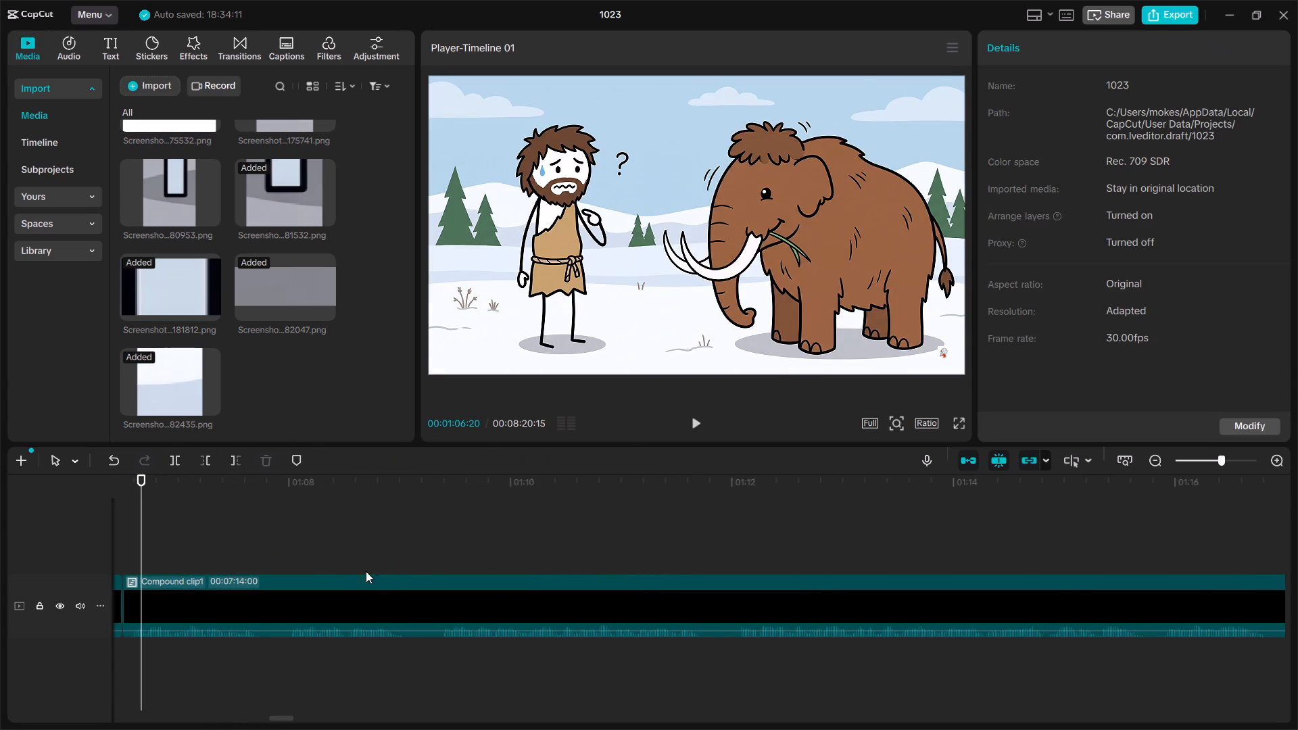
{"action": "key", "text": "space"}
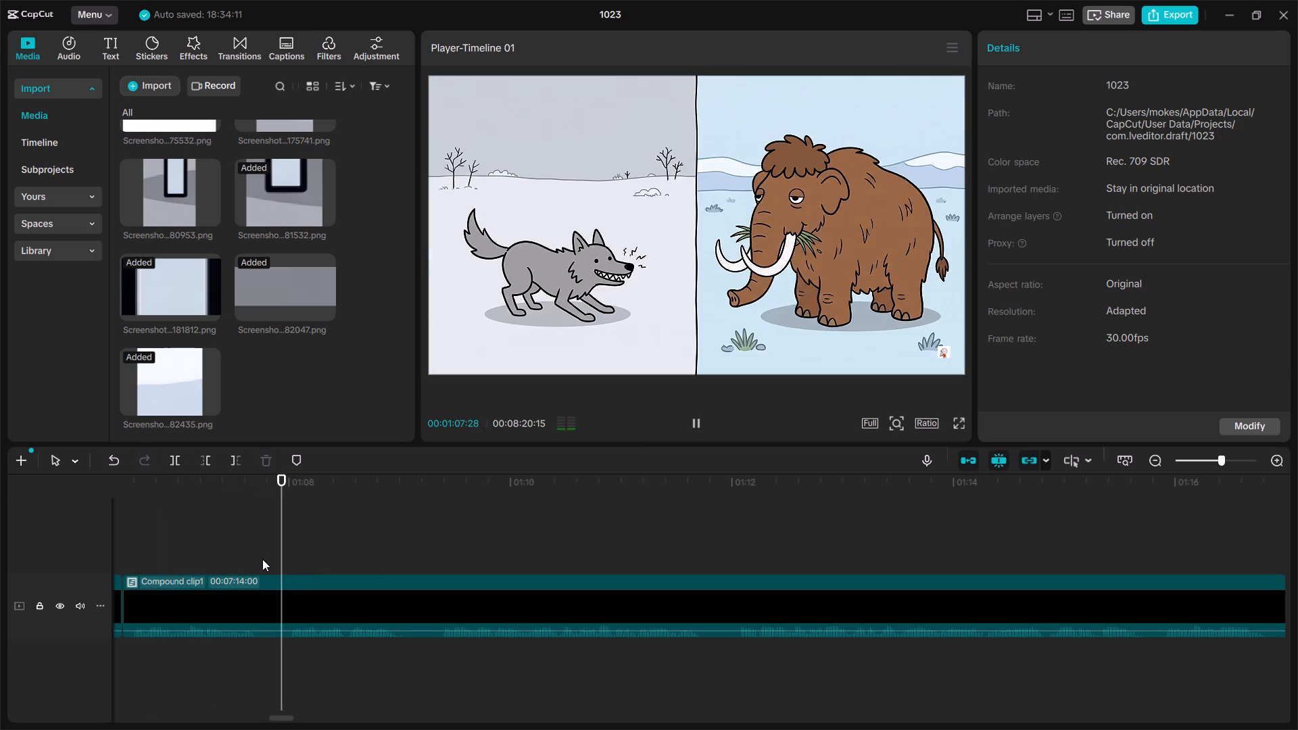
{"action": "key", "text": "space"}
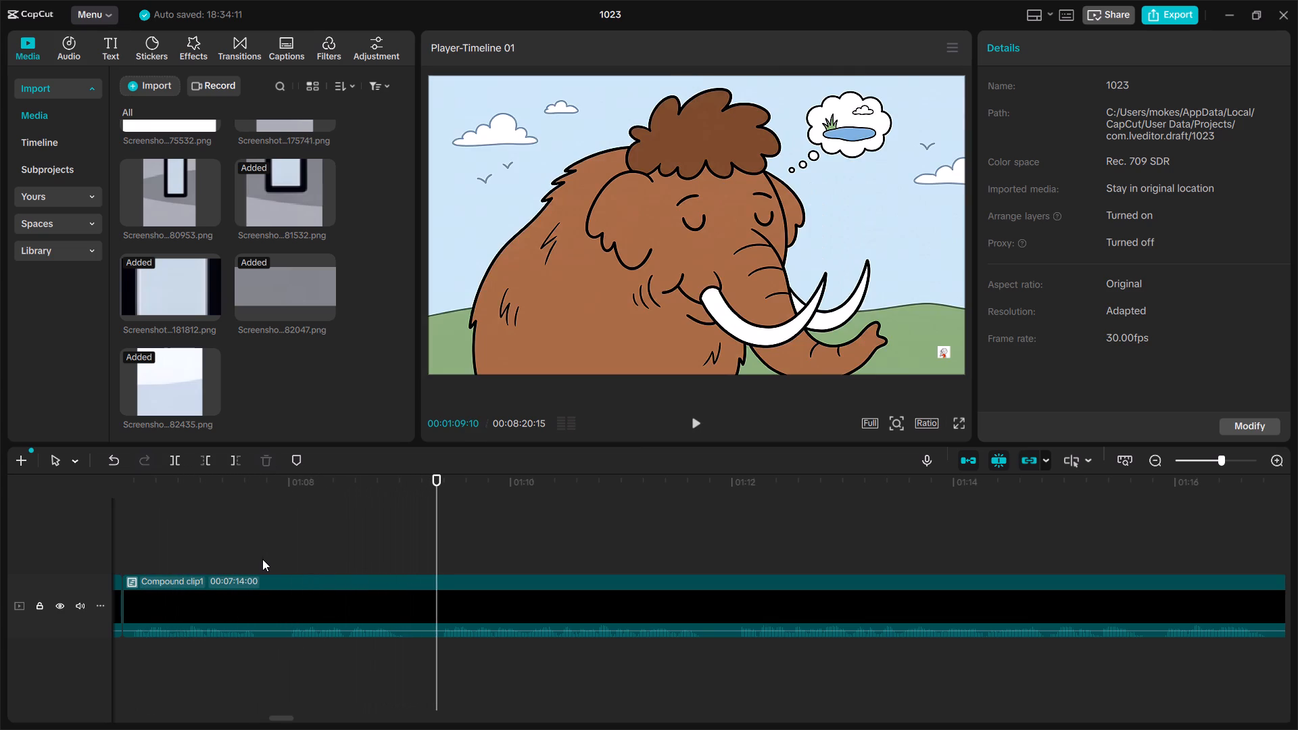
{"action": "left_click", "coordinate": [405, 537]}
{"action": "left_click_drag", "start_coordinate": [405, 537], "coordinate": [412, 539]}
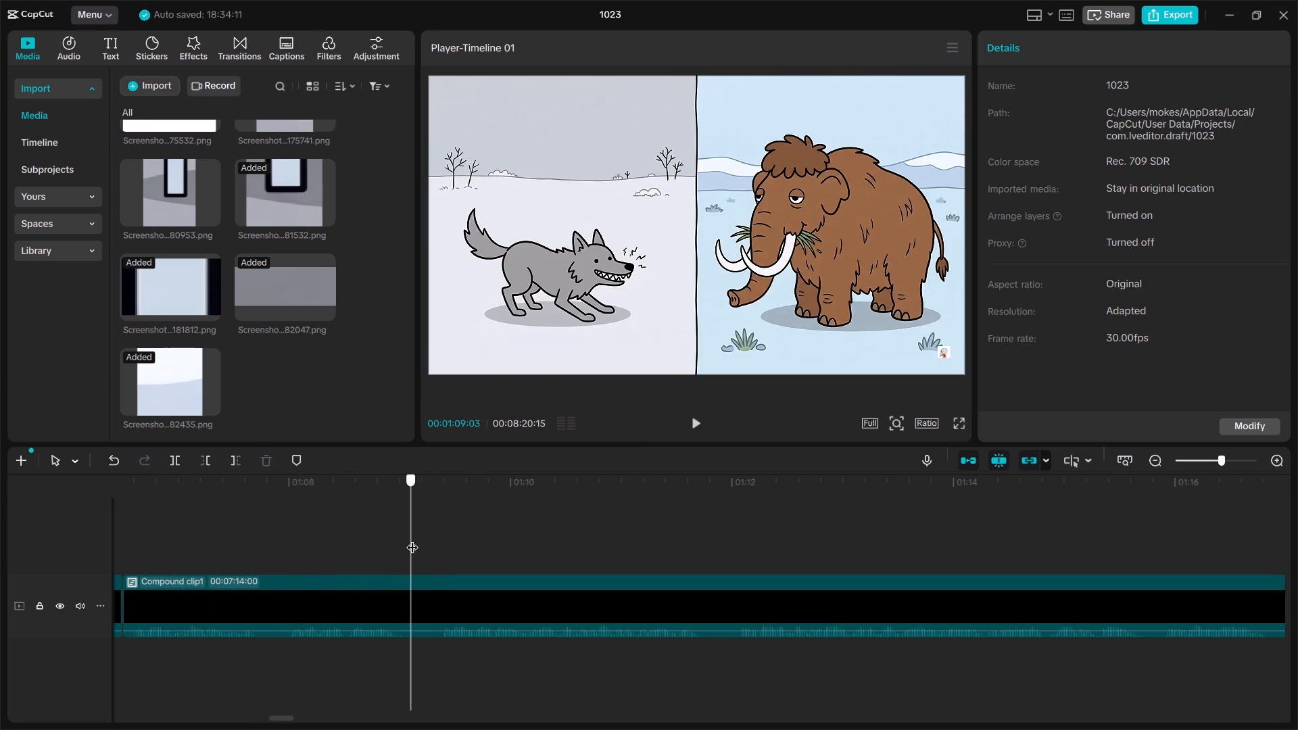
{"action": "left_click_drag", "start_coordinate": [412, 539], "coordinate": [414, 540]}
{"action": "left_click", "coordinate": [175, 460]}
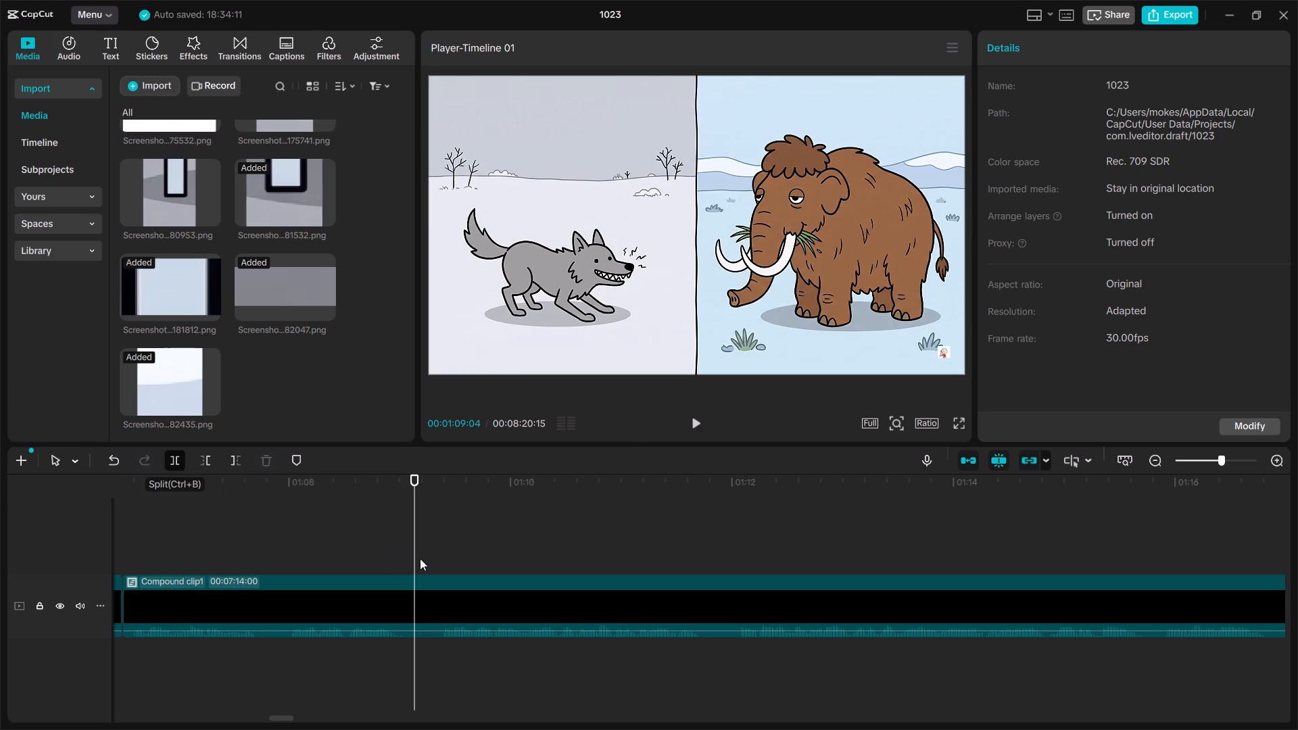
{"action": "left_click_drag", "start_coordinate": [415, 548], "coordinate": [432, 550]}
{"action": "left_click", "coordinate": [175, 460]}
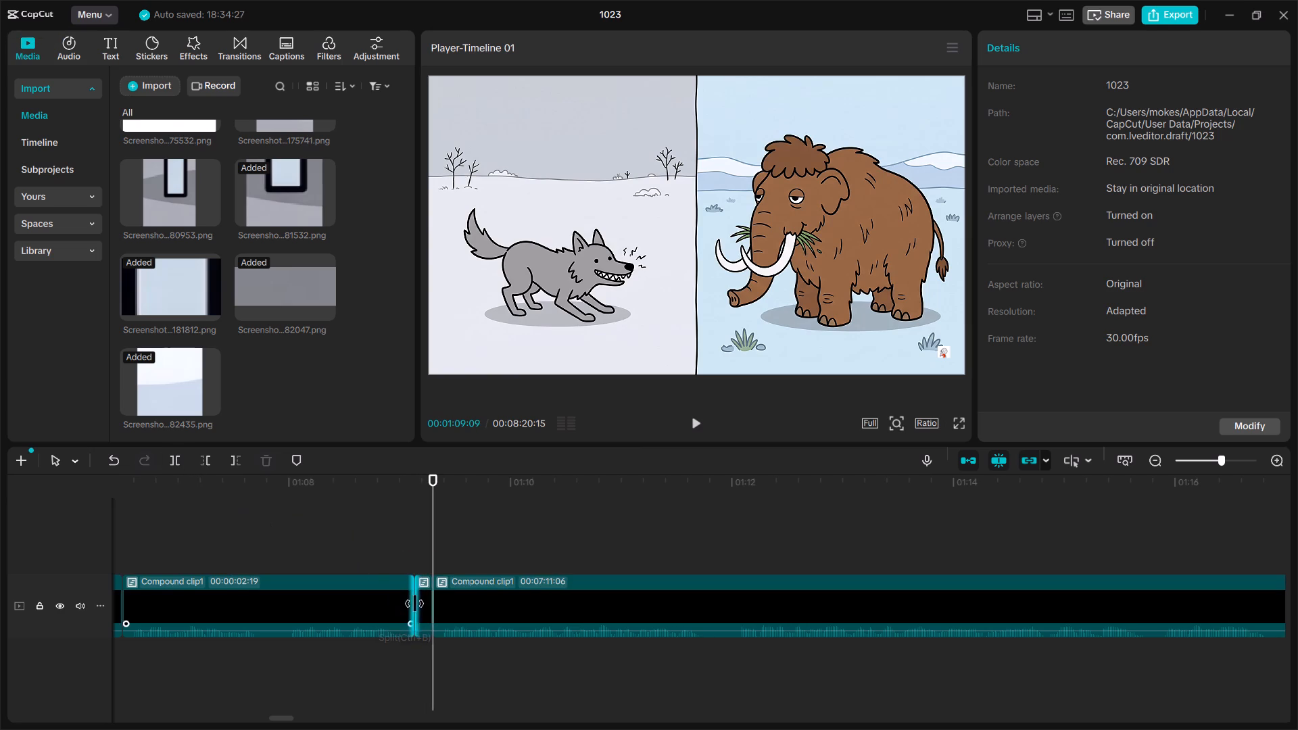
{"action": "left_click", "coordinate": [424, 604]}
{"action": "key", "text": "Delete"}
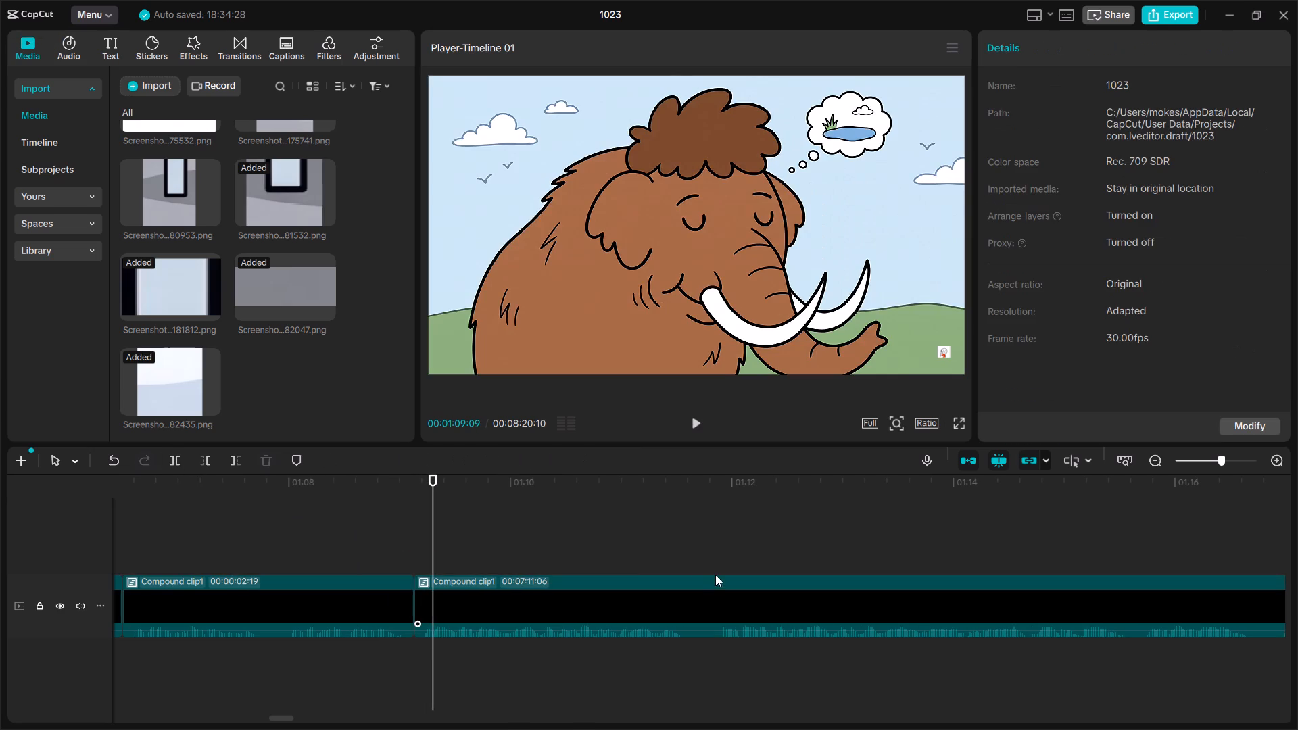
Split the clip at 00:01:11:20 and 00:01:11:25, in the scene of the woman thinking at her laptop, and delete the piece between.
{"action": "left_click", "coordinate": [696, 552]}
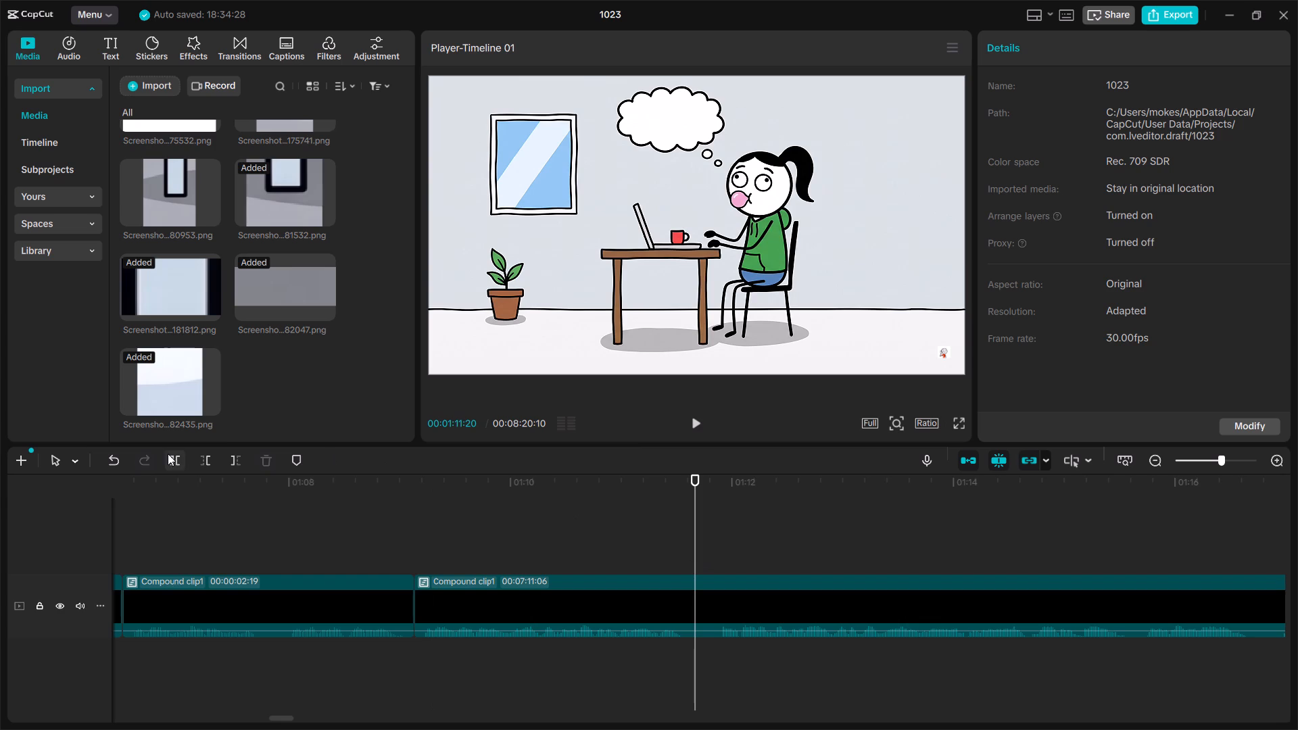
{"action": "left_click", "coordinate": [168, 454]}
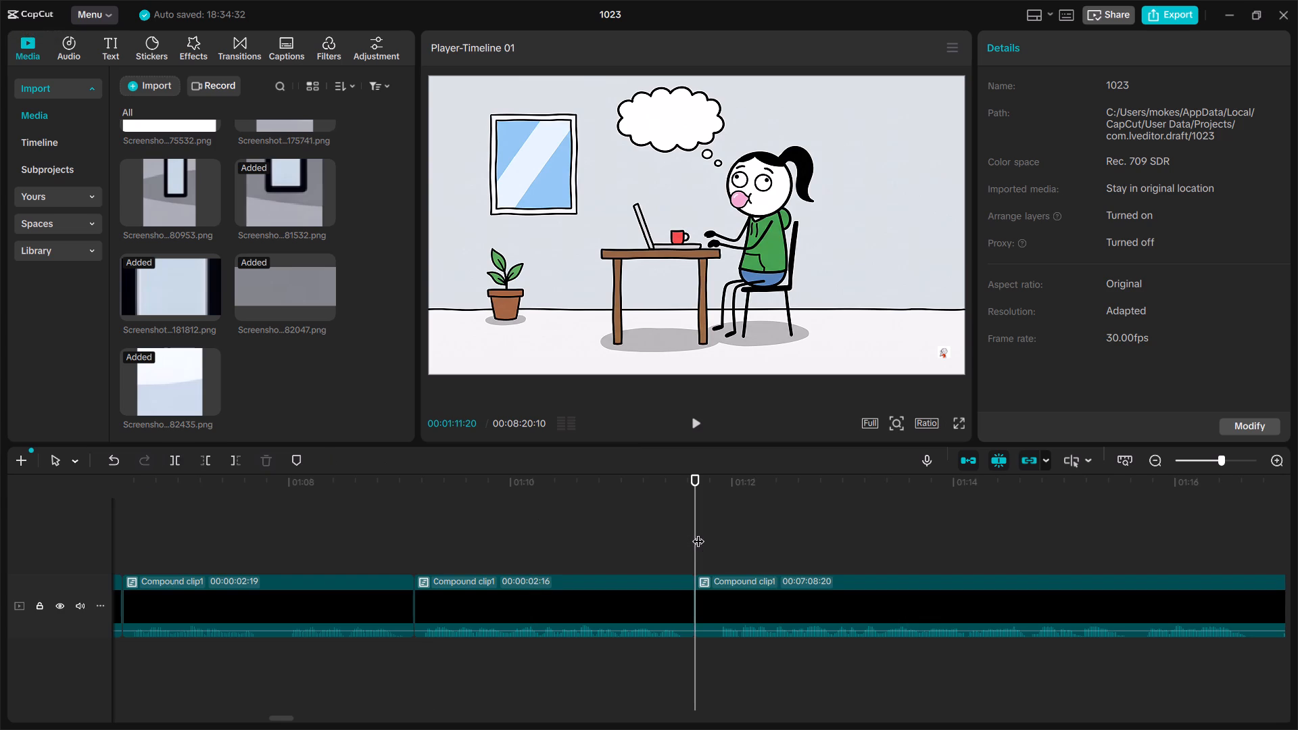
{"action": "left_click_drag", "start_coordinate": [698, 533], "coordinate": [713, 537]}
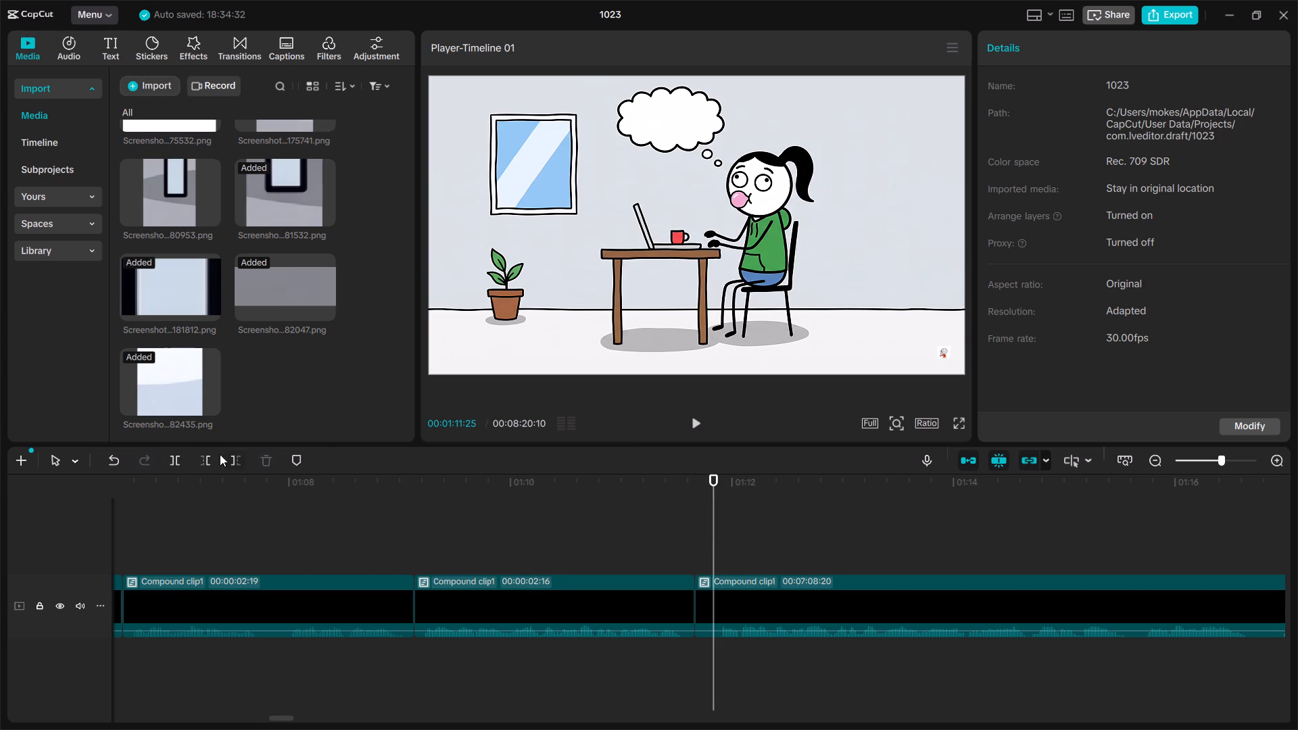
{"action": "left_click", "coordinate": [181, 457]}
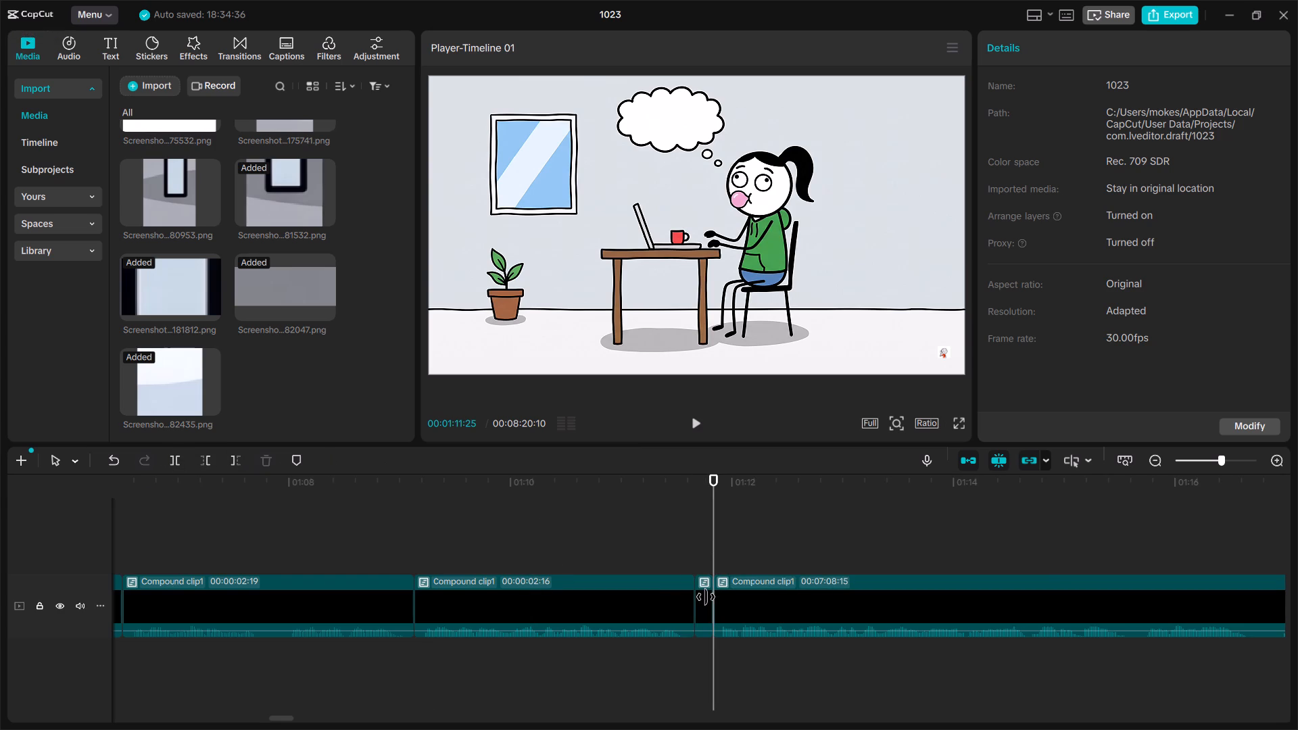
{"action": "left_click", "coordinate": [706, 597]}
{"action": "key", "text": "Delete"}
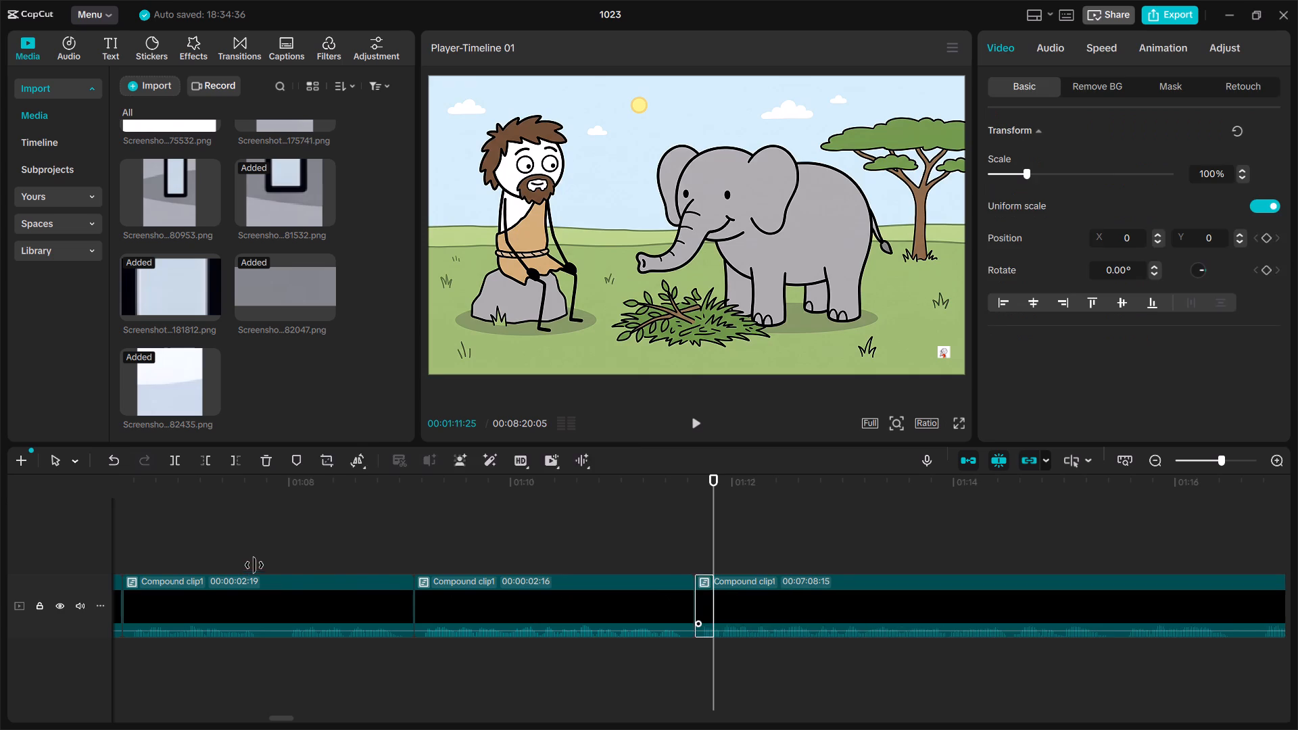
Go back and split the clip at 00:01:07:23 and 00:01:07:26, at the end of the puzzled caveman scene, and delete the piece between.
{"action": "left_click", "coordinate": [264, 564]}
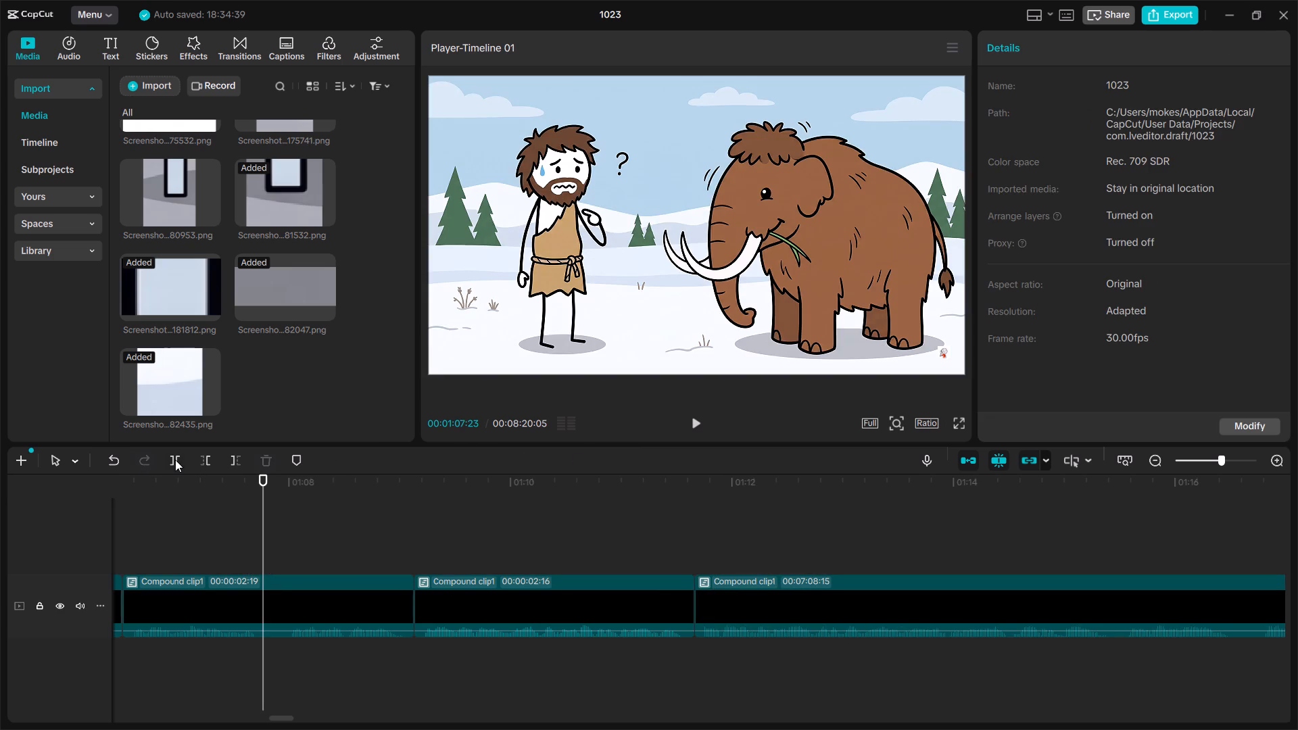
{"action": "left_click", "coordinate": [175, 460]}
{"action": "left_click_drag", "start_coordinate": [262, 543], "coordinate": [270, 545]}
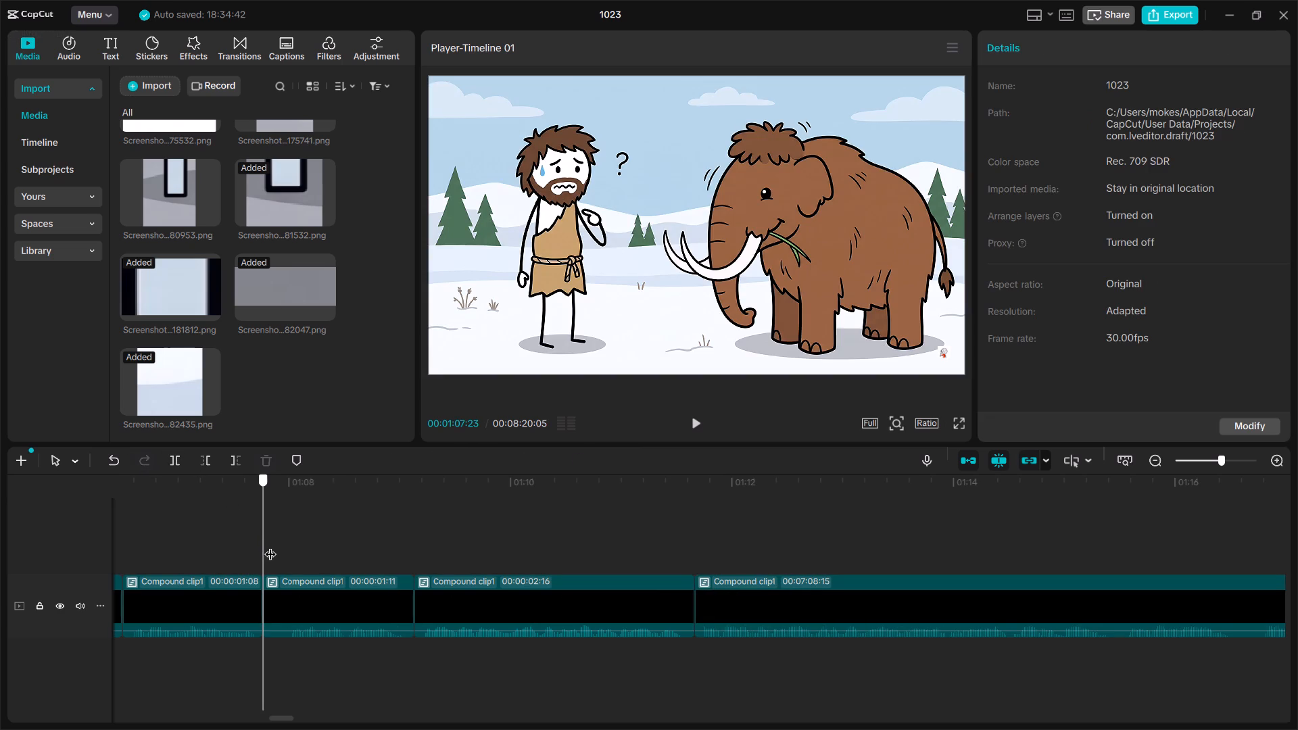
{"action": "left_click_drag", "start_coordinate": [270, 545], "coordinate": [274, 548]}
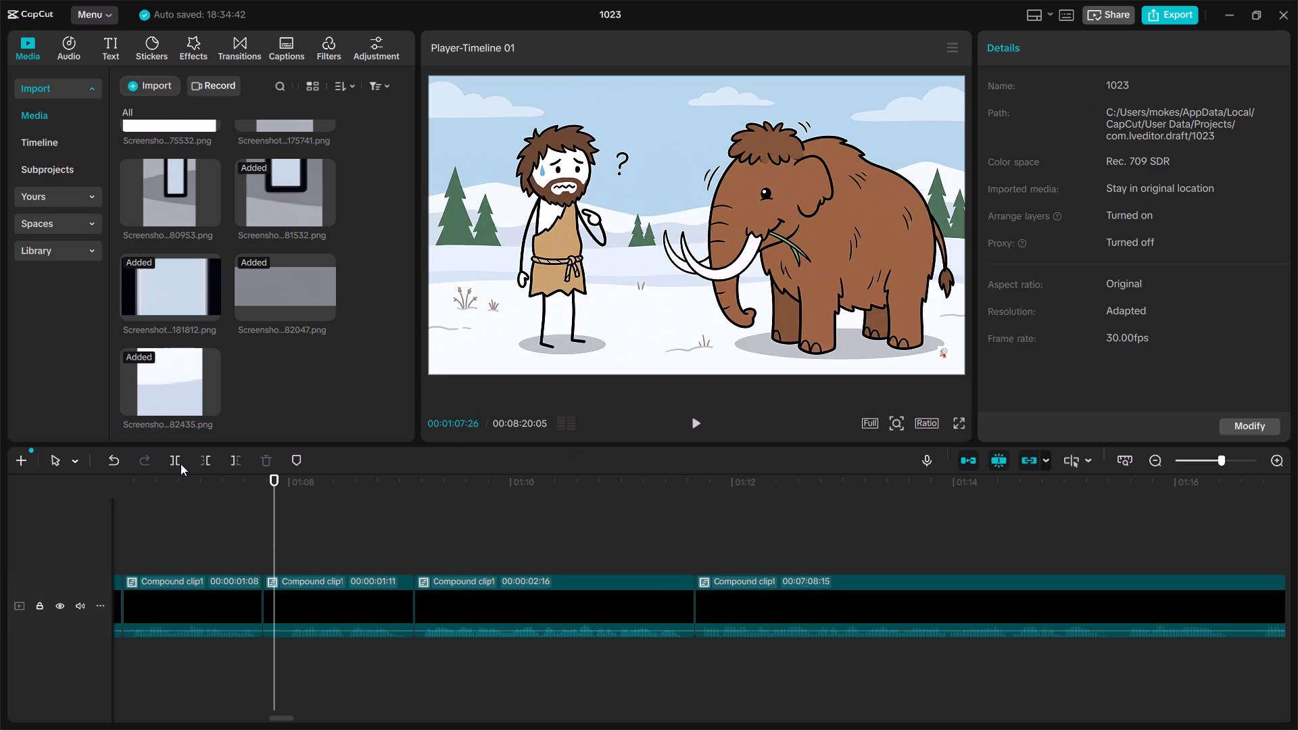
{"action": "left_click", "coordinate": [181, 462]}
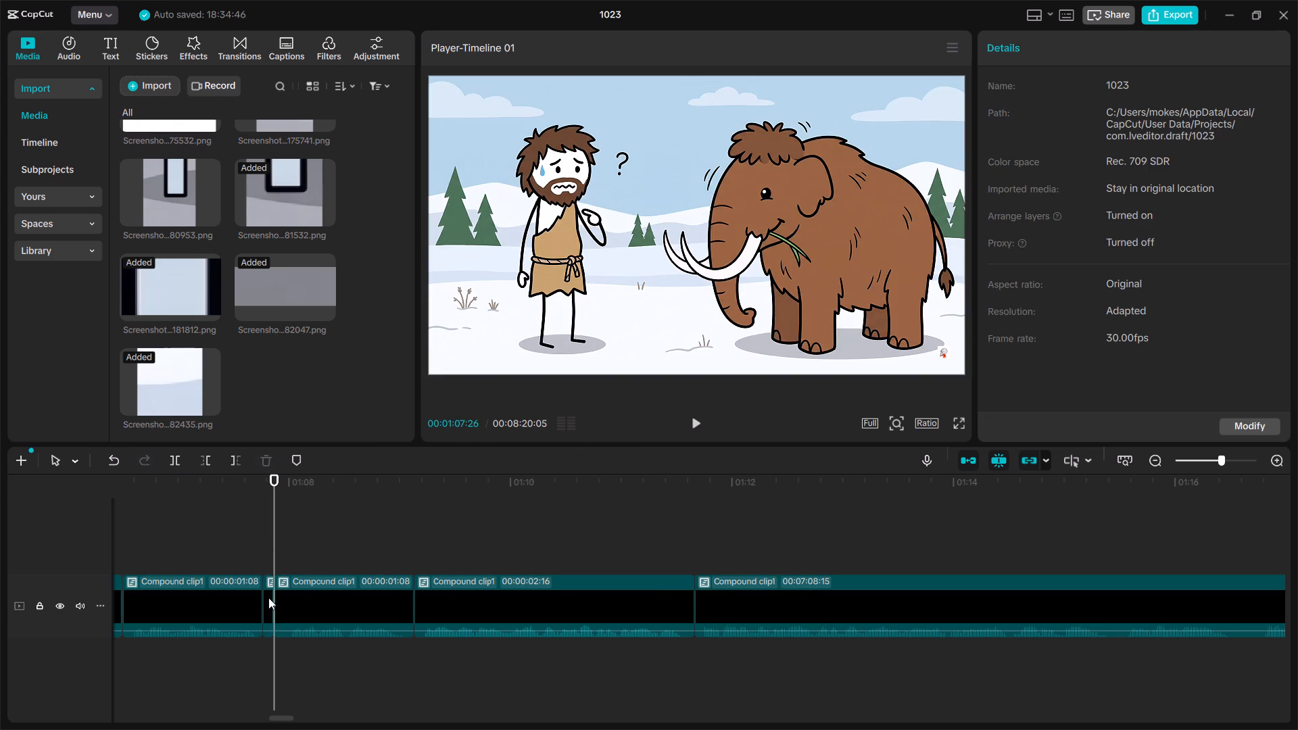
{"action": "left_click", "coordinate": [268, 598]}
{"action": "key", "text": "Delete"}
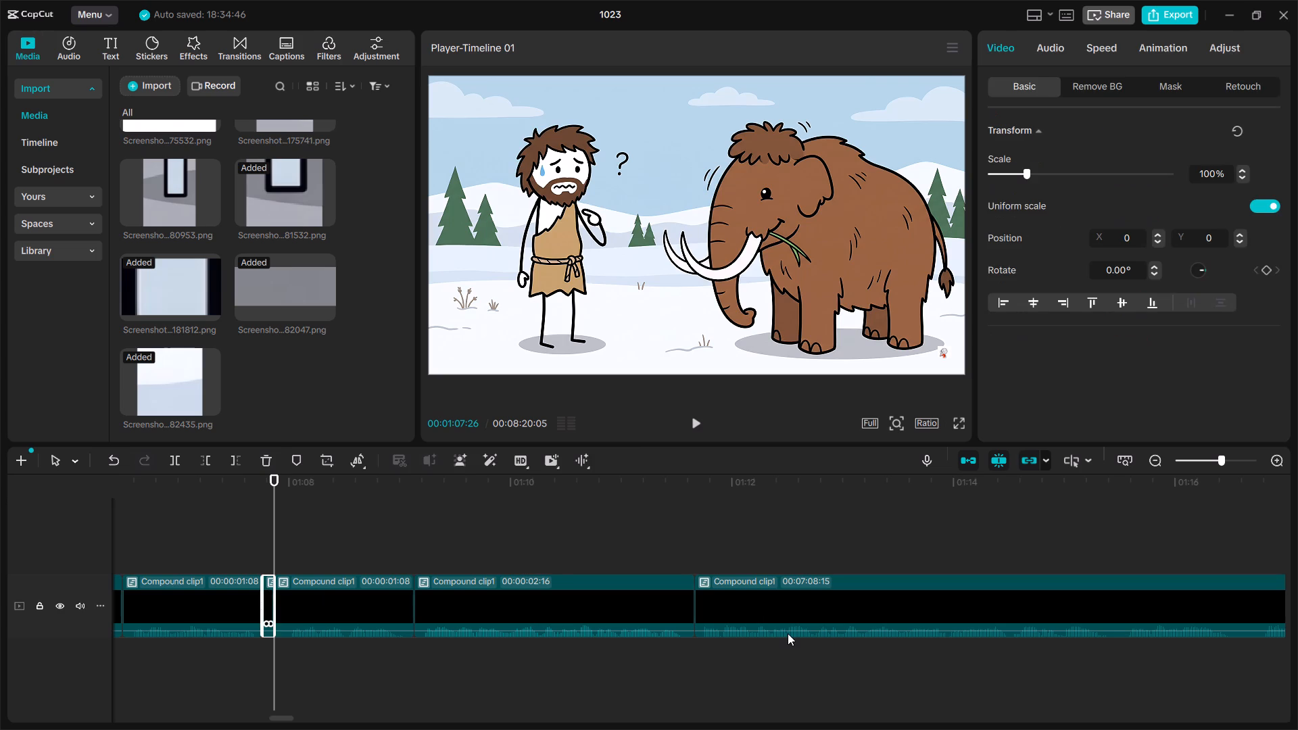
Split the clip at 00:01:16:13 and 00:01:16:17, in the scene of the mammoth eating from a grass pile, and delete the piece between.
{"action": "scroll", "coordinate": [788, 633], "scroll_direction": "left", "scroll_amount": 3}
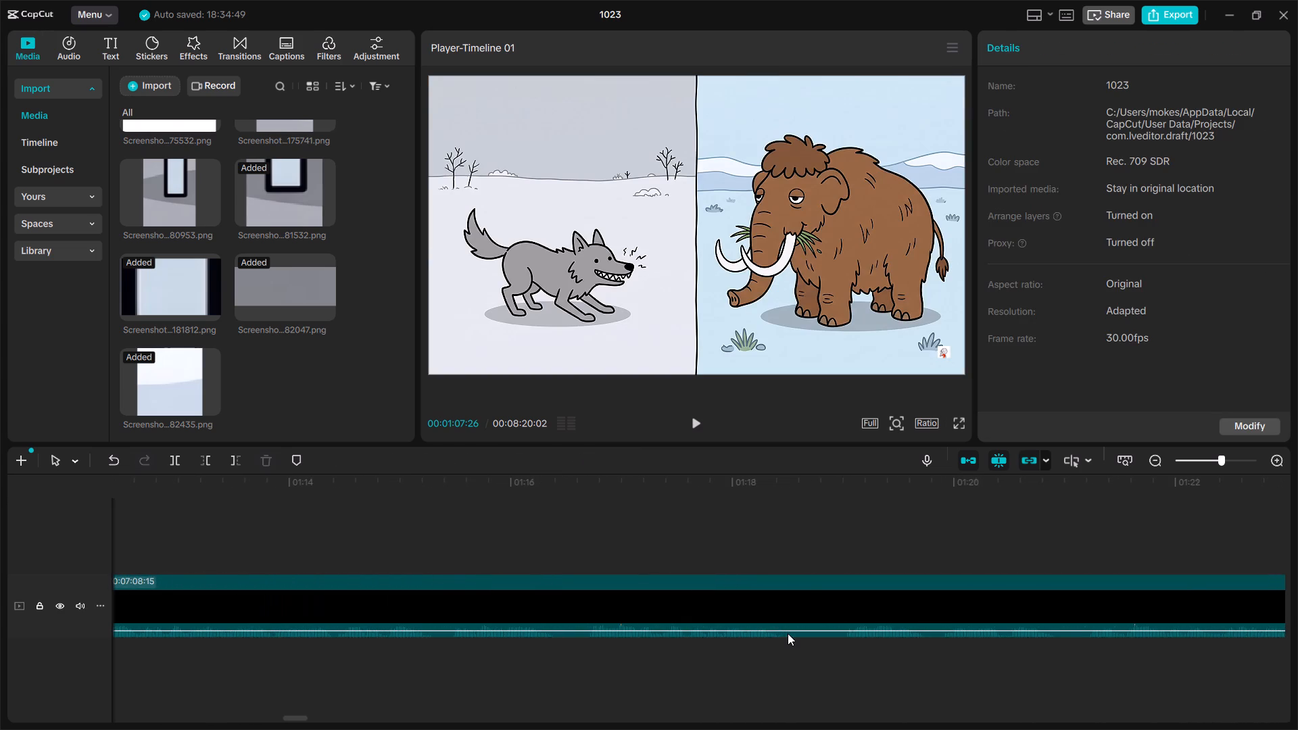
{"action": "left_click", "coordinate": [558, 552]}
{"action": "left_click", "coordinate": [169, 466]}
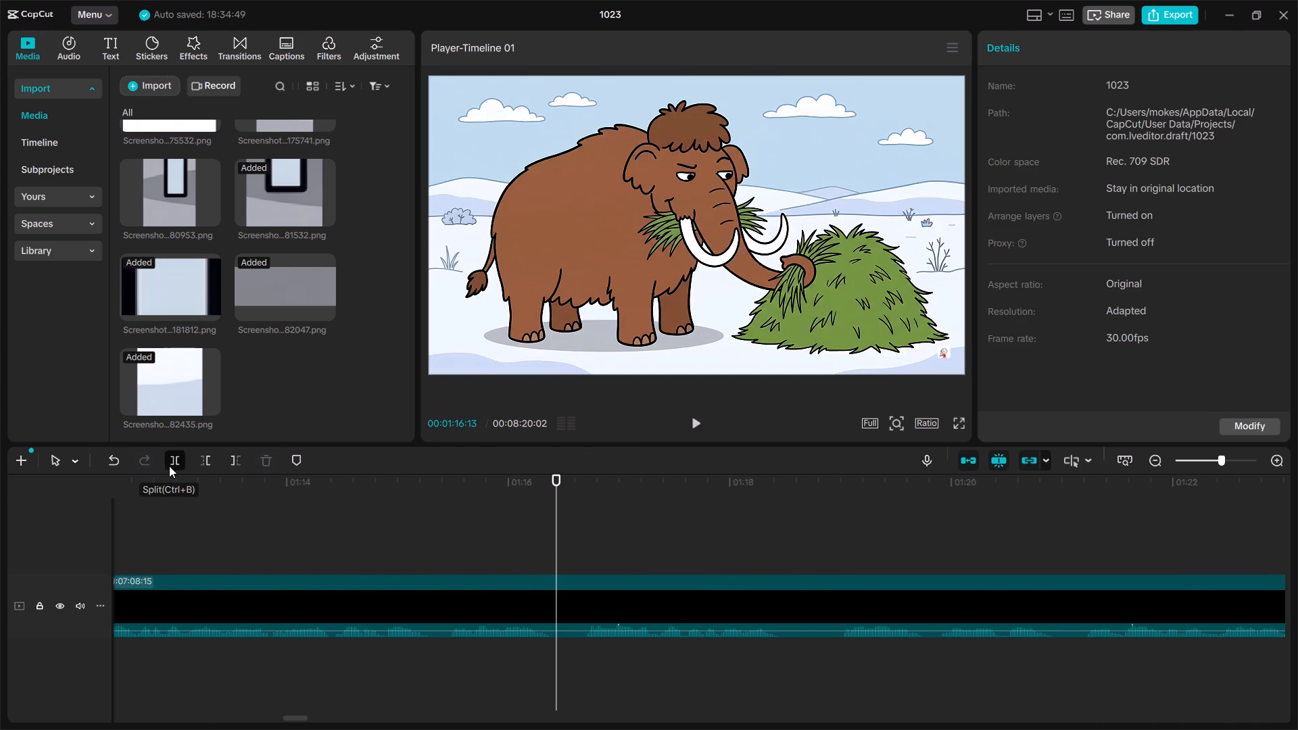
{"action": "left_click_drag", "start_coordinate": [554, 552], "coordinate": [571, 556]}
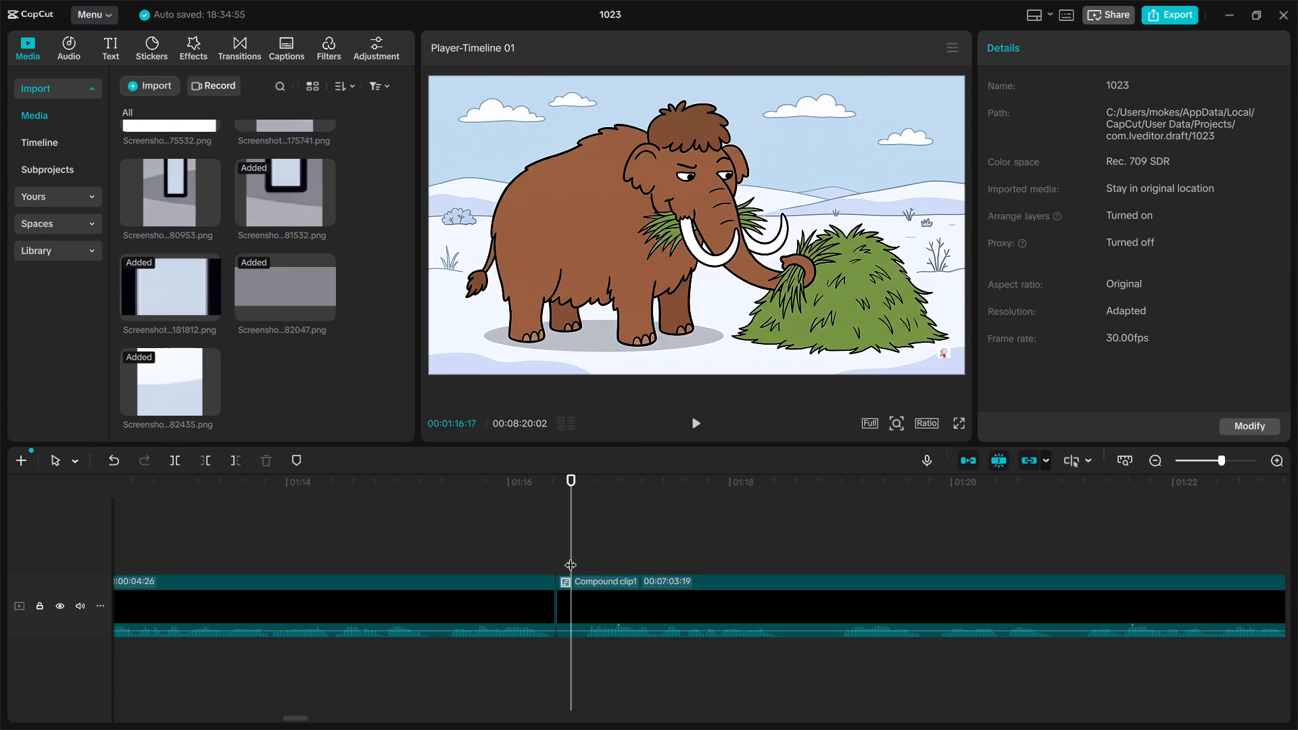
{"action": "left_click", "coordinate": [172, 461]}
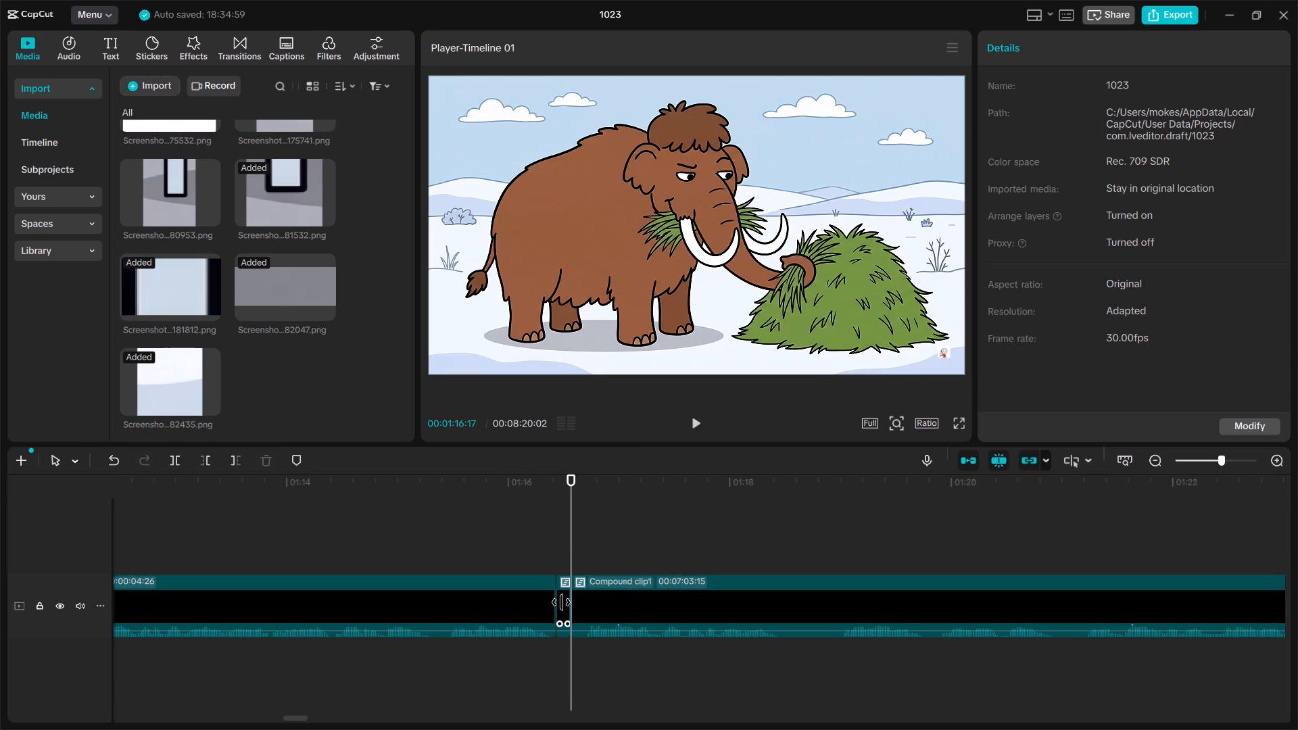
{"action": "left_click", "coordinate": [561, 602]}
{"action": "key", "text": "Delete"}
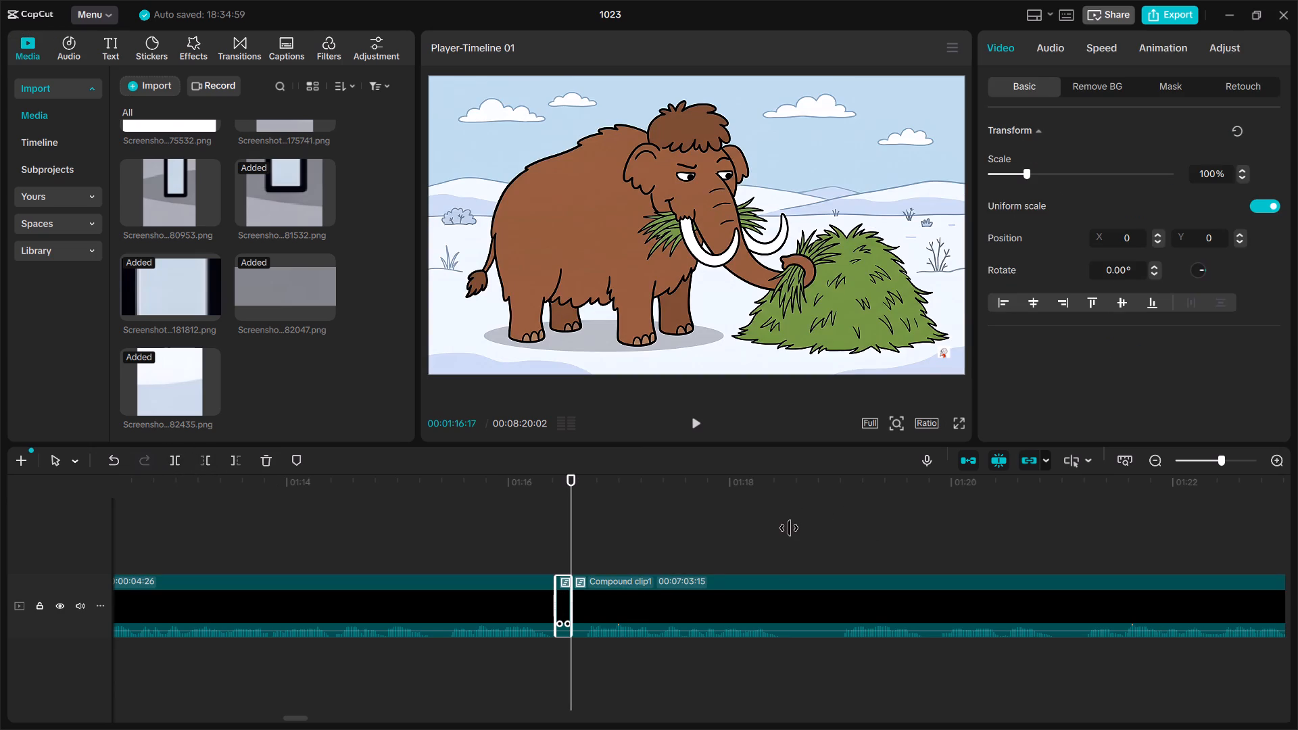
Split the clip at 00:01:18:13 and 00:01:18:21, in the mammoth-equals-elephant scene with clocks, and delete the piece between.
{"action": "left_click", "coordinate": [794, 540]}
{"action": "left_click_drag", "start_coordinate": [794, 540], "coordinate": [777, 540]}
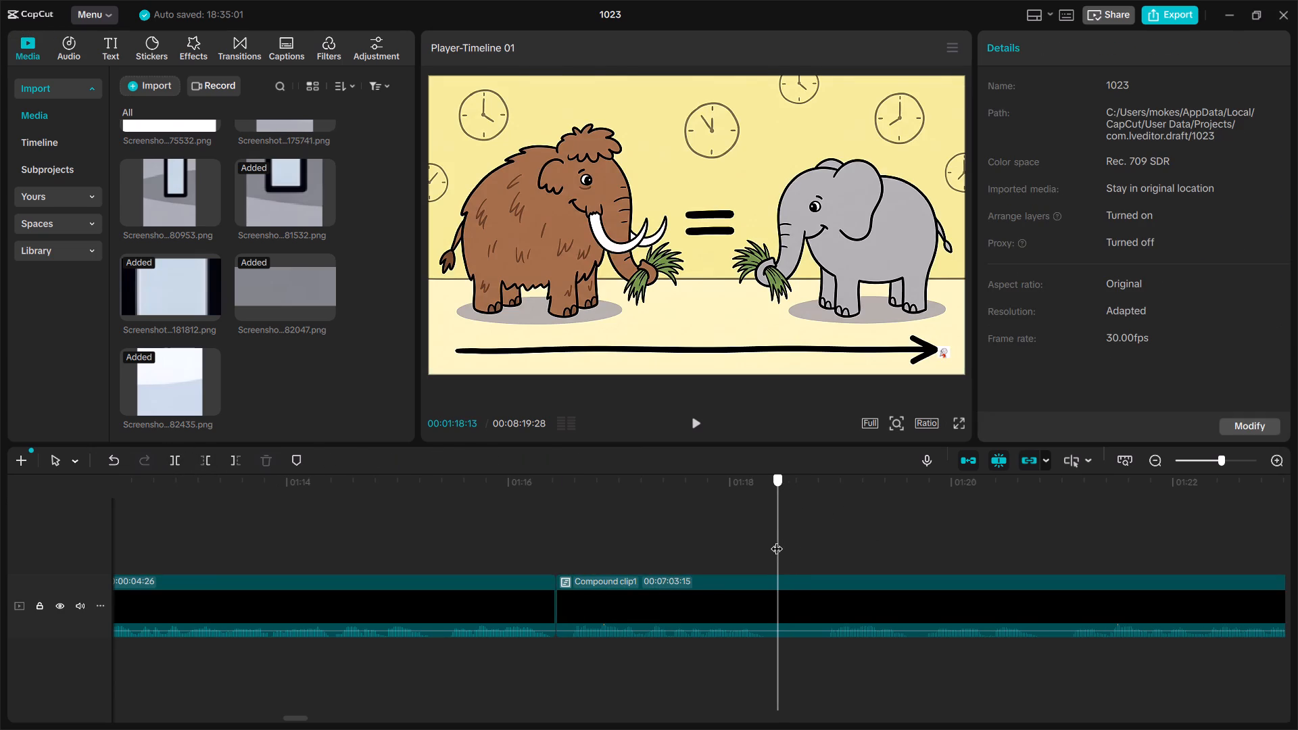
{"action": "left_click_drag", "start_coordinate": [777, 540], "coordinate": [778, 541]}
{"action": "left_click", "coordinate": [178, 458]}
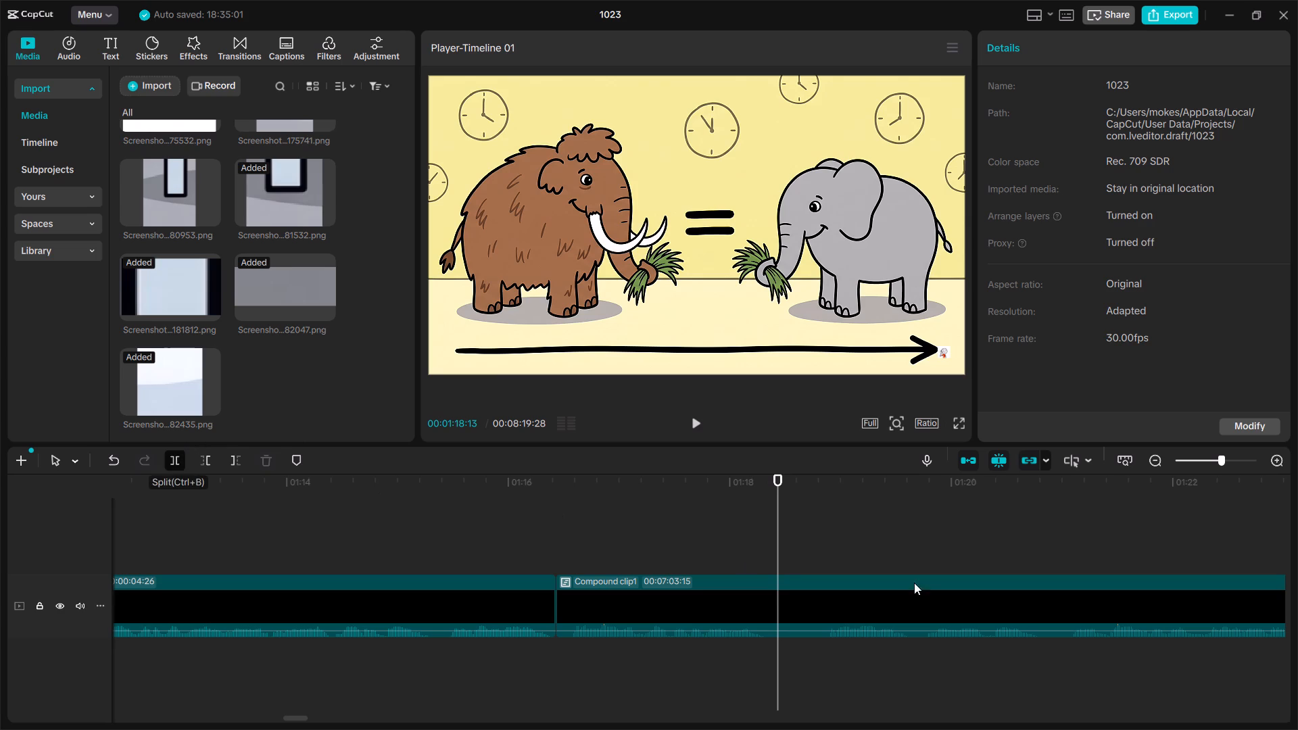
{"action": "left_click_drag", "start_coordinate": [775, 539], "coordinate": [806, 544]}
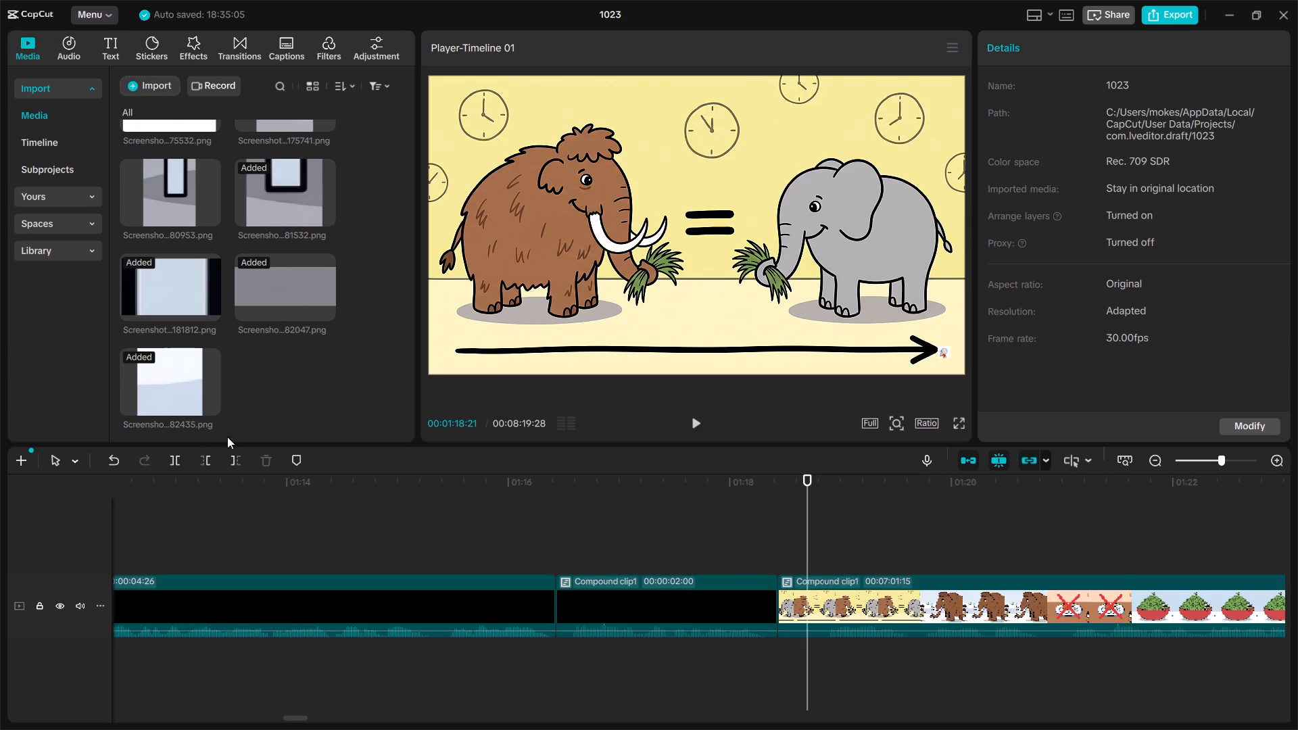
{"action": "left_click", "coordinate": [176, 465]}
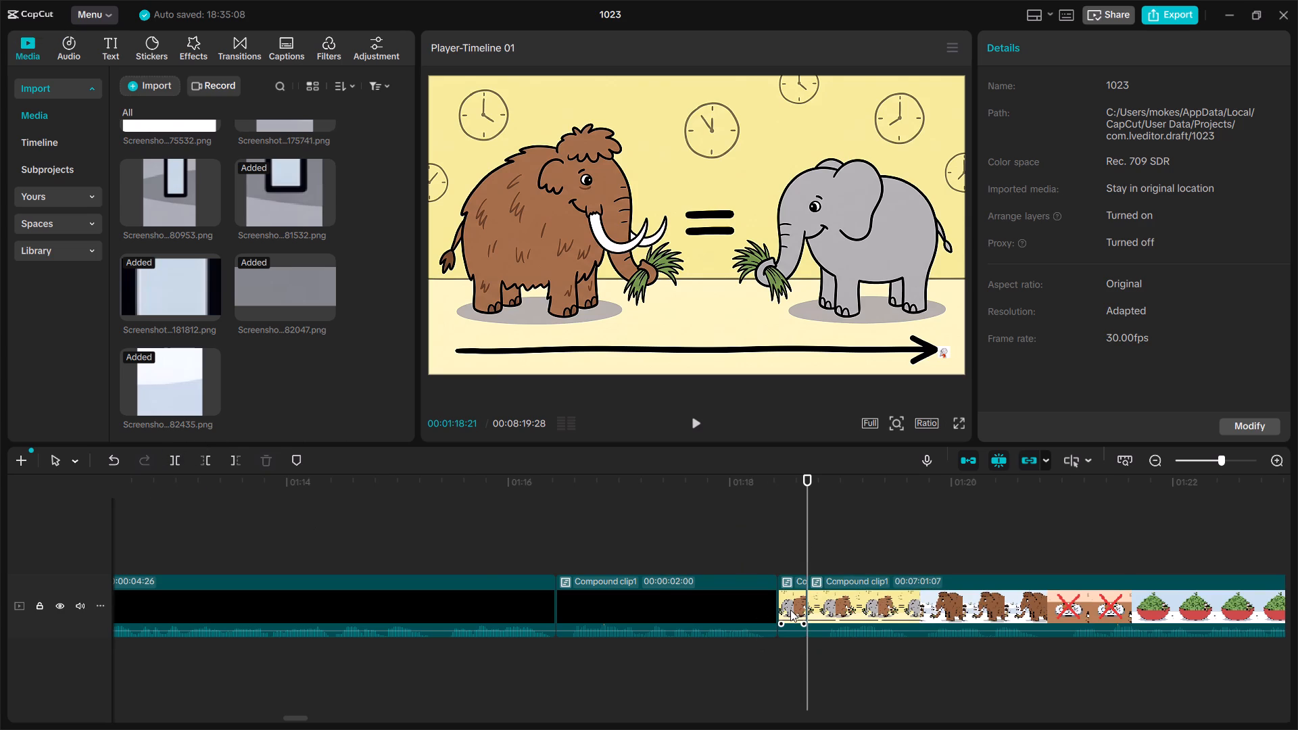
{"action": "left_click", "coordinate": [790, 610]}
{"action": "key", "text": "Delete"}
Split the clip at 00:01:23:09 and 00:01:23:15, in the scene of the waiter carrying a giant salad bowl, and delete the piece between.
{"action": "scroll", "coordinate": [790, 610], "scroll_direction": "left", "scroll_amount": 3}
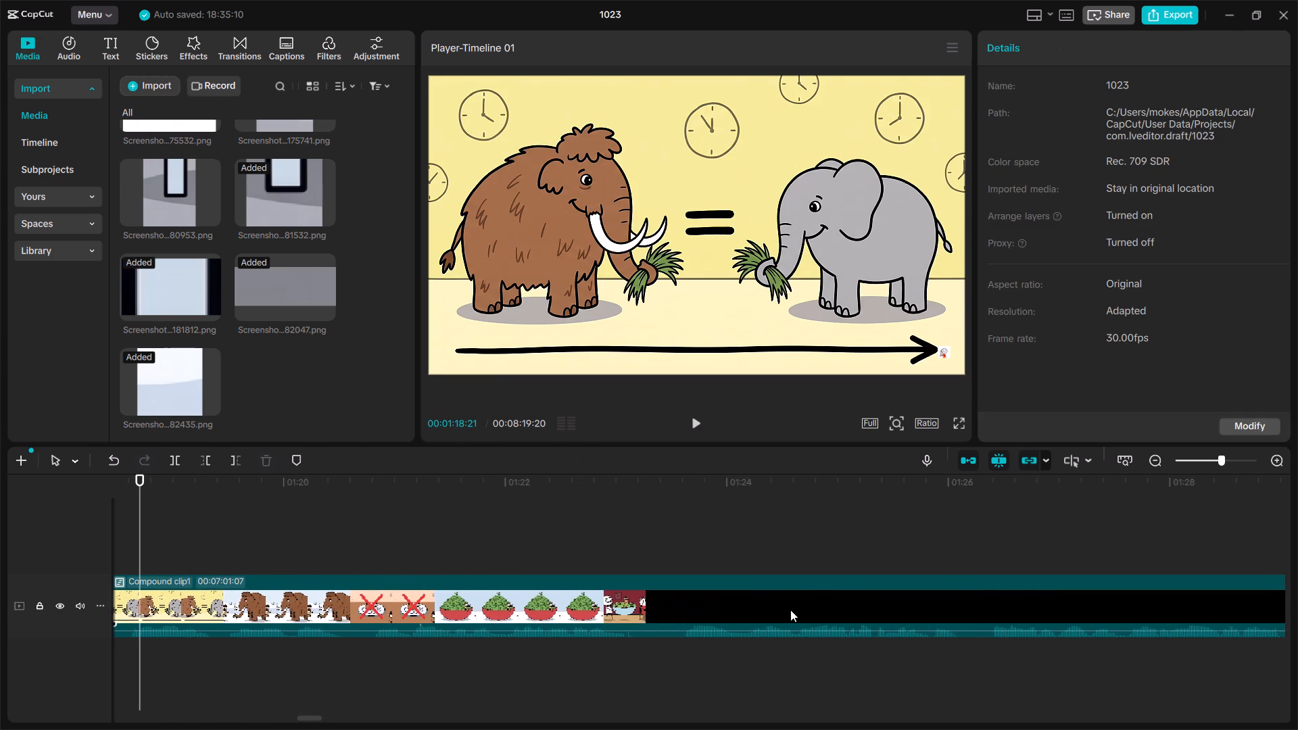
{"action": "left_click", "coordinate": [625, 554]}
{"action": "left_click_drag", "start_coordinate": [625, 554], "coordinate": [613, 553]}
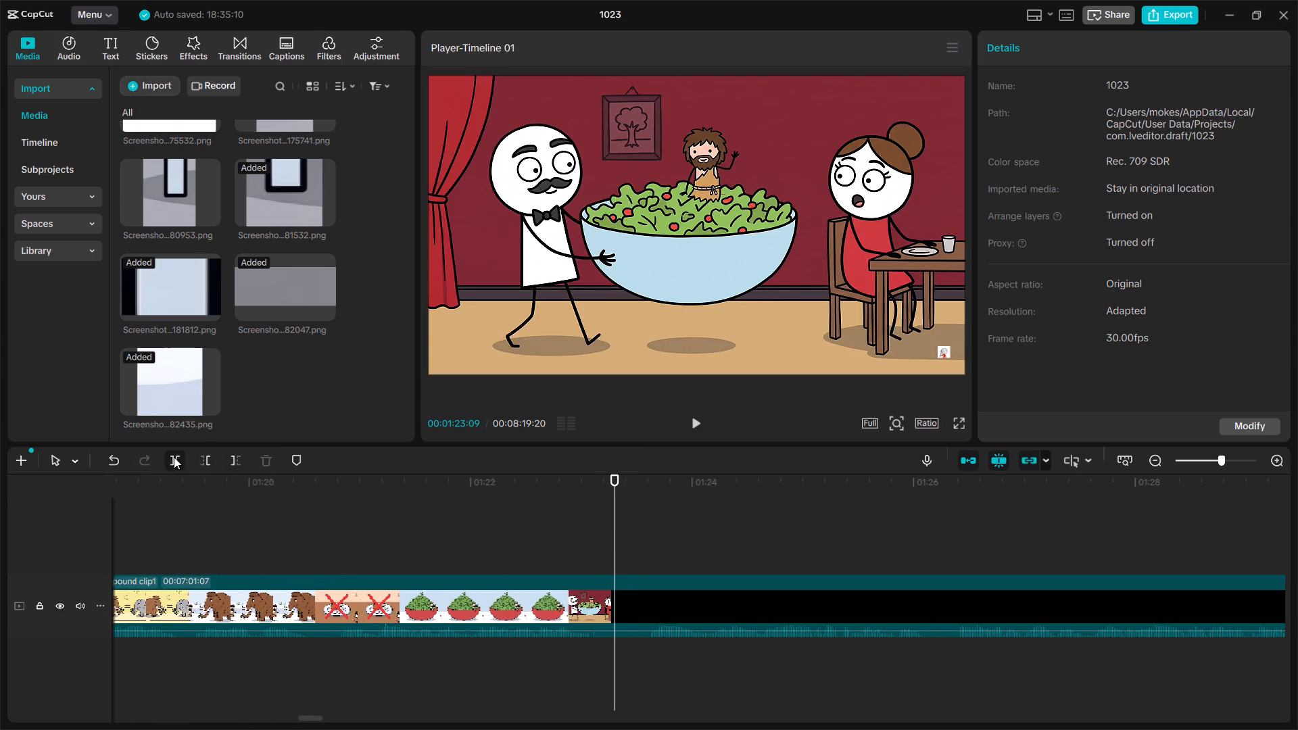
{"action": "left_click", "coordinate": [174, 457]}
{"action": "left_click_drag", "start_coordinate": [608, 545], "coordinate": [638, 551]}
{"action": "left_click_drag", "start_coordinate": [615, 546], "coordinate": [635, 552]}
{"action": "left_click", "coordinate": [181, 461]}
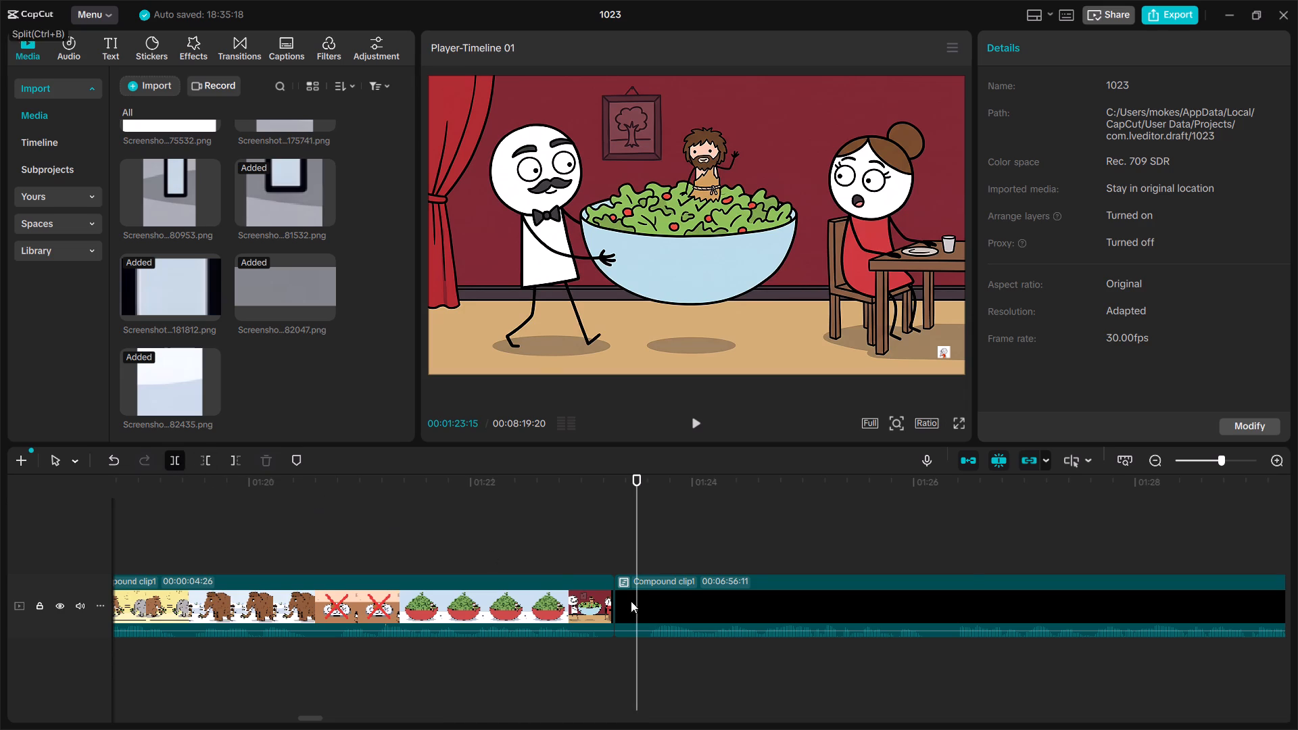
{"action": "left_click", "coordinate": [623, 599]}
{"action": "key", "text": "Delete"}
{"action": "scroll", "coordinate": [623, 599], "scroll_direction": "left", "scroll_amount": 1}
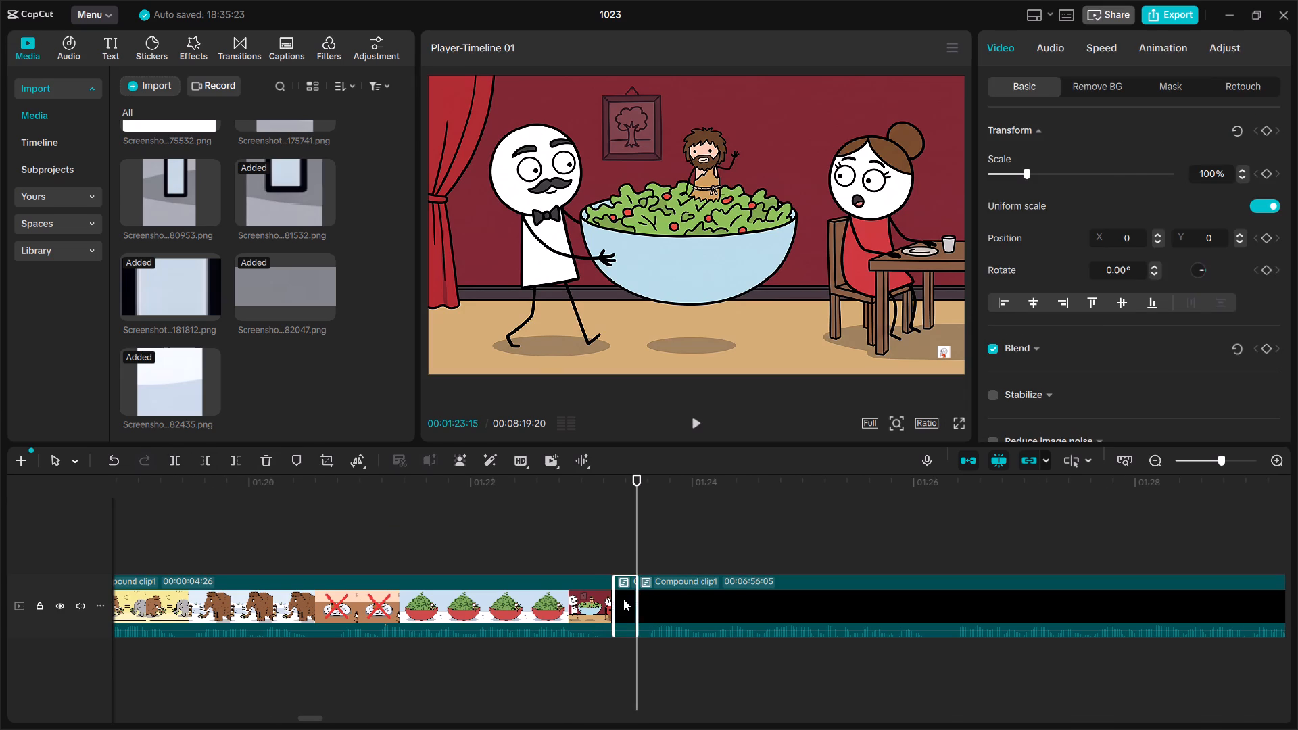
Split the clip at 00:01:32:01 and 00:01:32:06, in the "WHAT IF" title scene, and delete the piece between.
{"action": "scroll", "coordinate": [623, 599], "scroll_direction": "left", "scroll_amount": 3}
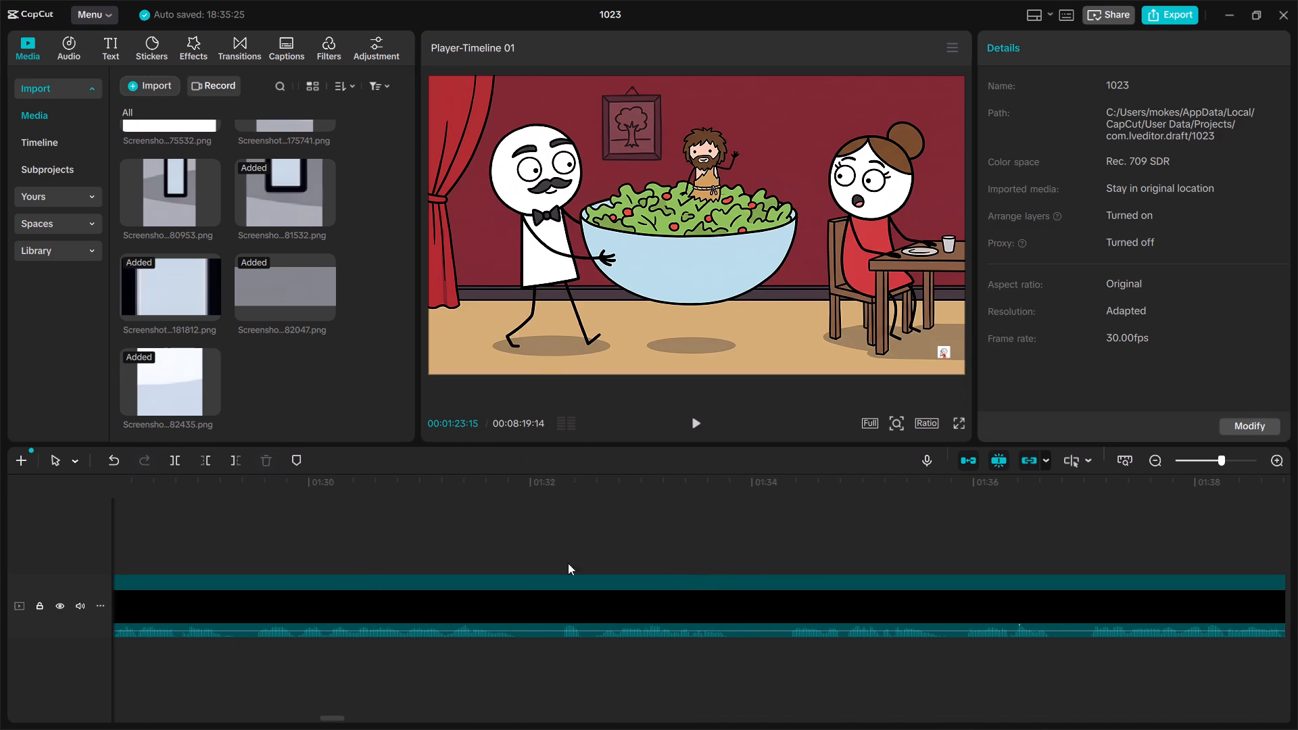
{"action": "left_click", "coordinate": [533, 540]}
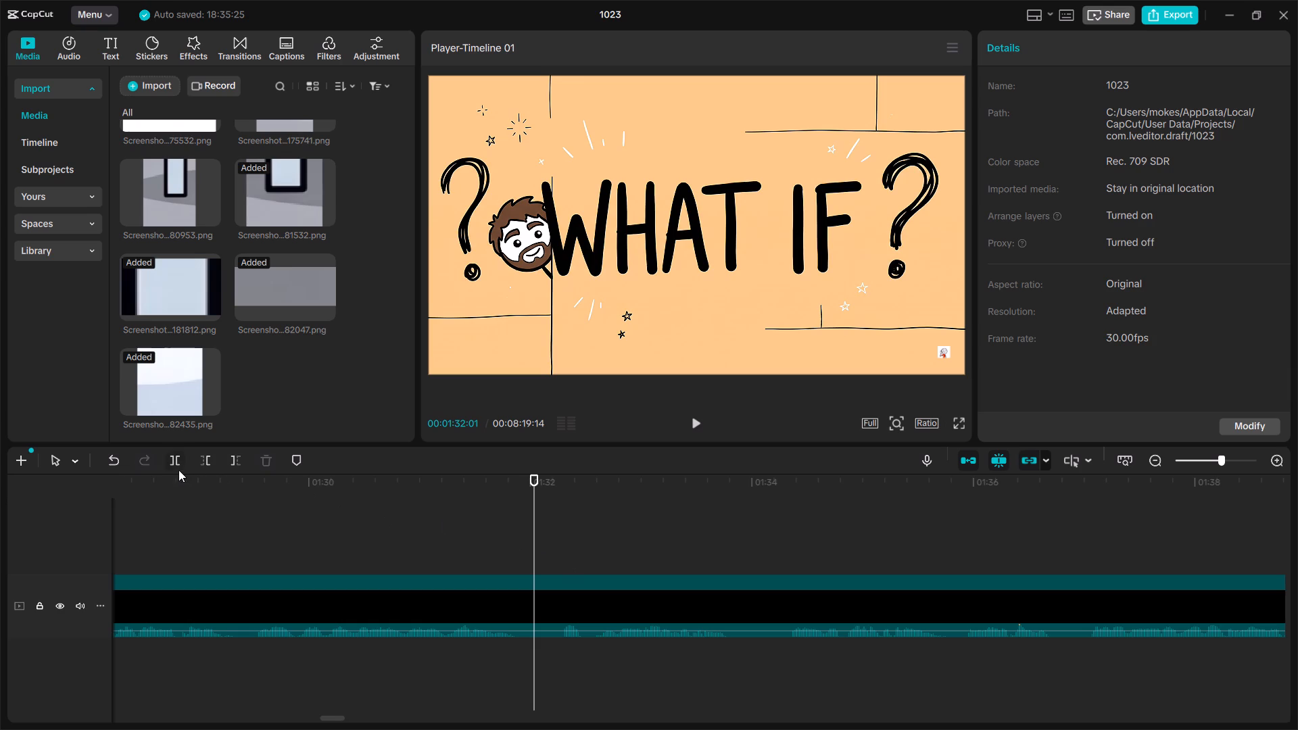
{"action": "left_click", "coordinate": [178, 468]}
{"action": "left_click_drag", "start_coordinate": [532, 554], "coordinate": [547, 554]}
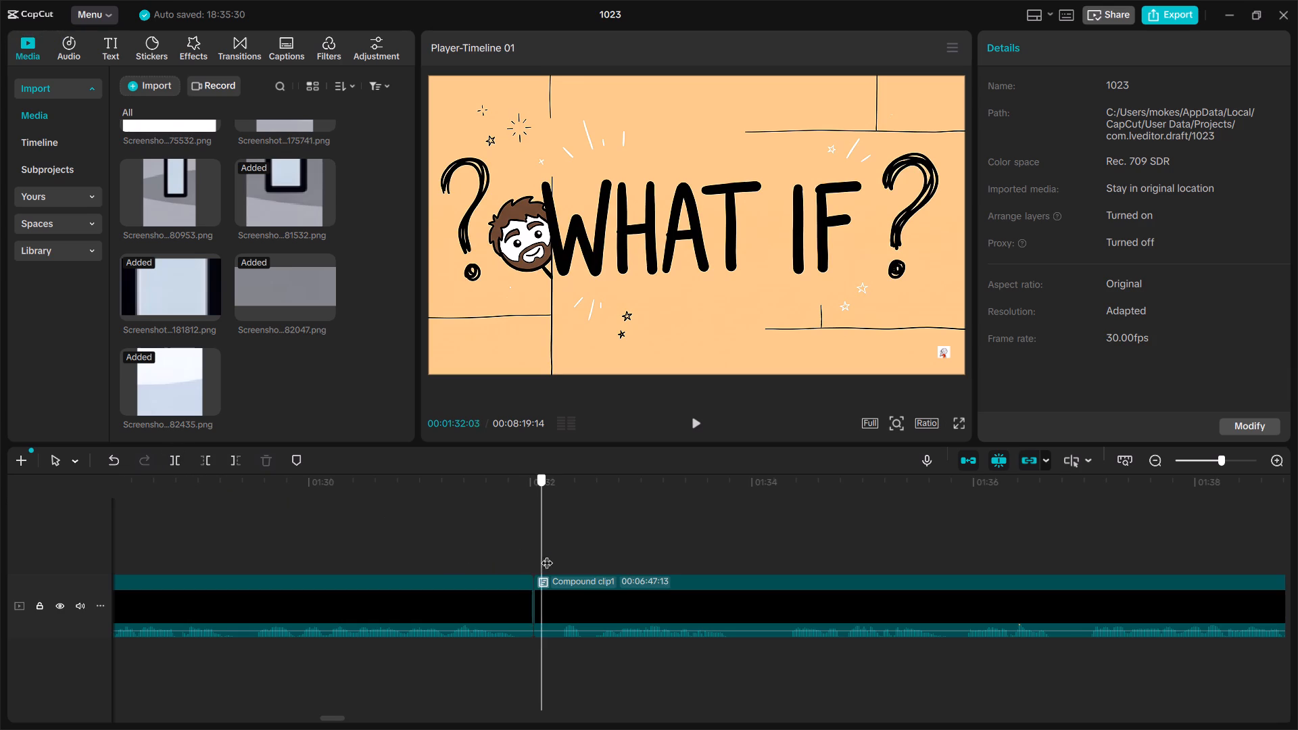
{"action": "left_click_drag", "start_coordinate": [547, 554], "coordinate": [553, 554]}
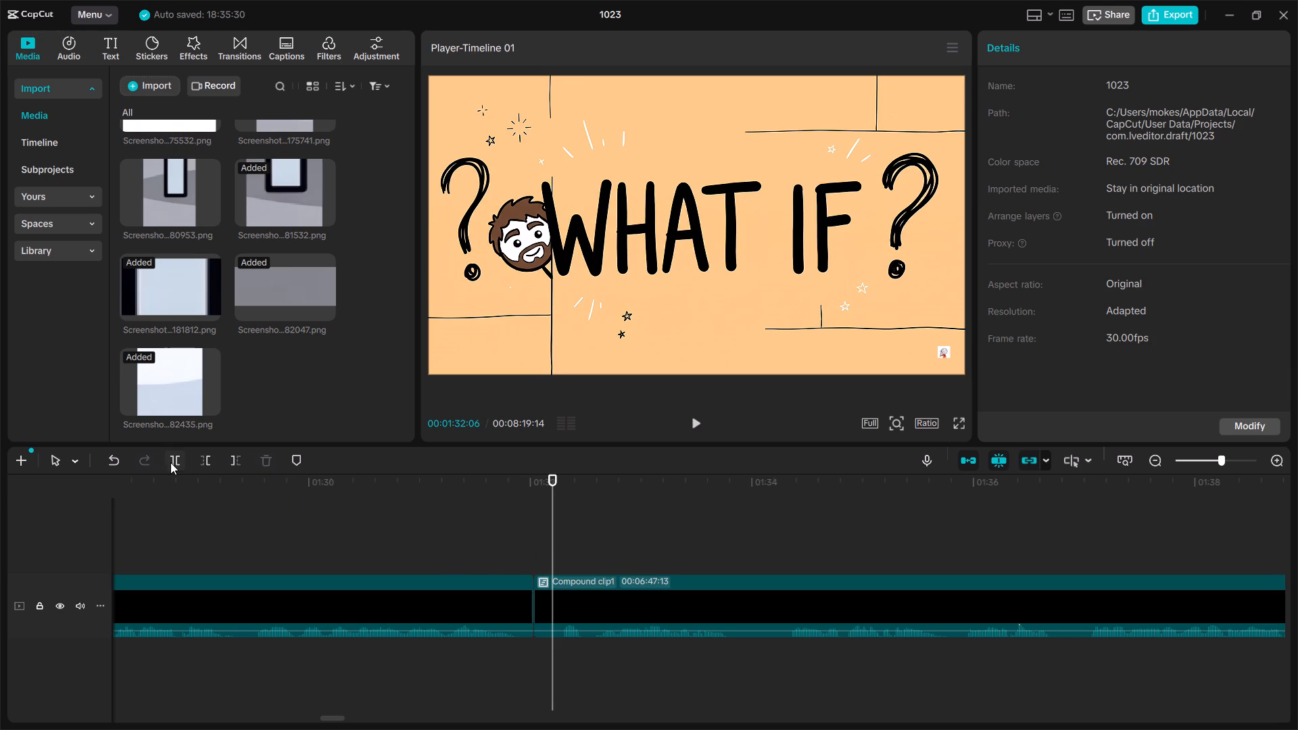
{"action": "left_click", "coordinate": [170, 462]}
{"action": "left_click", "coordinate": [548, 605]}
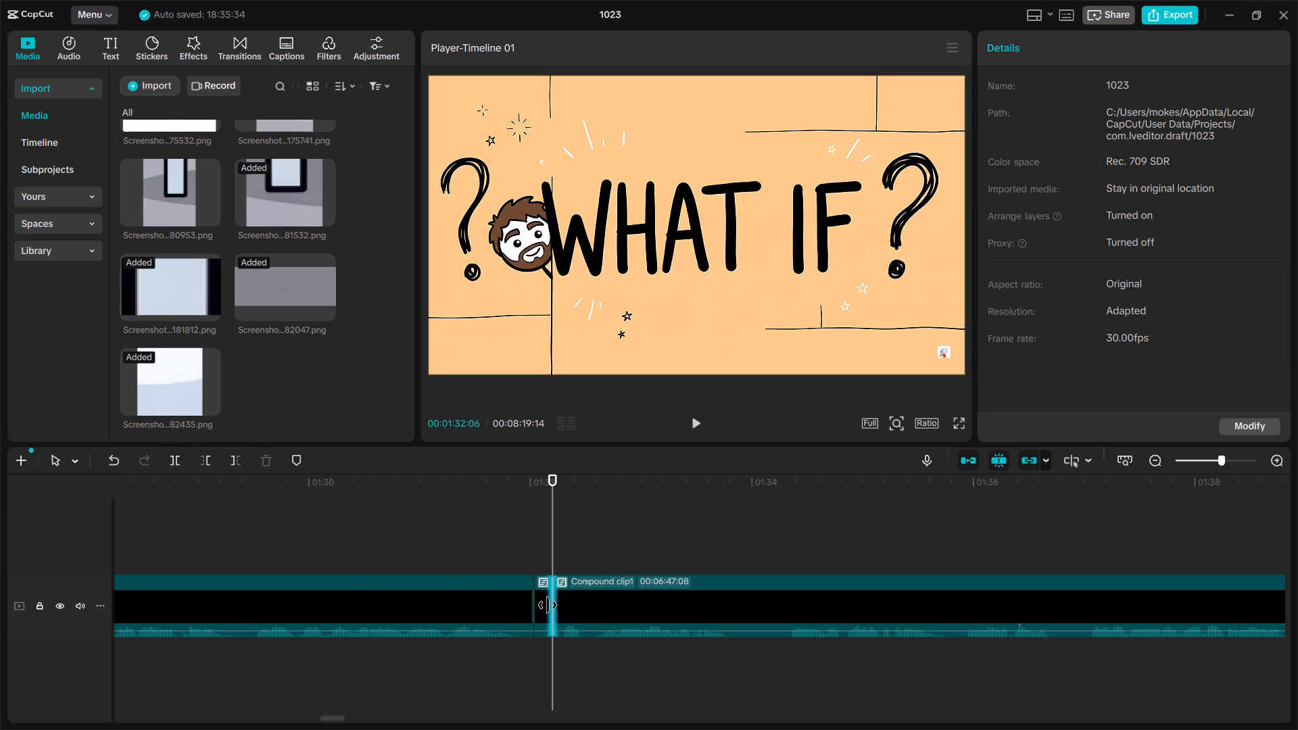
{"action": "key", "text": "Delete"}
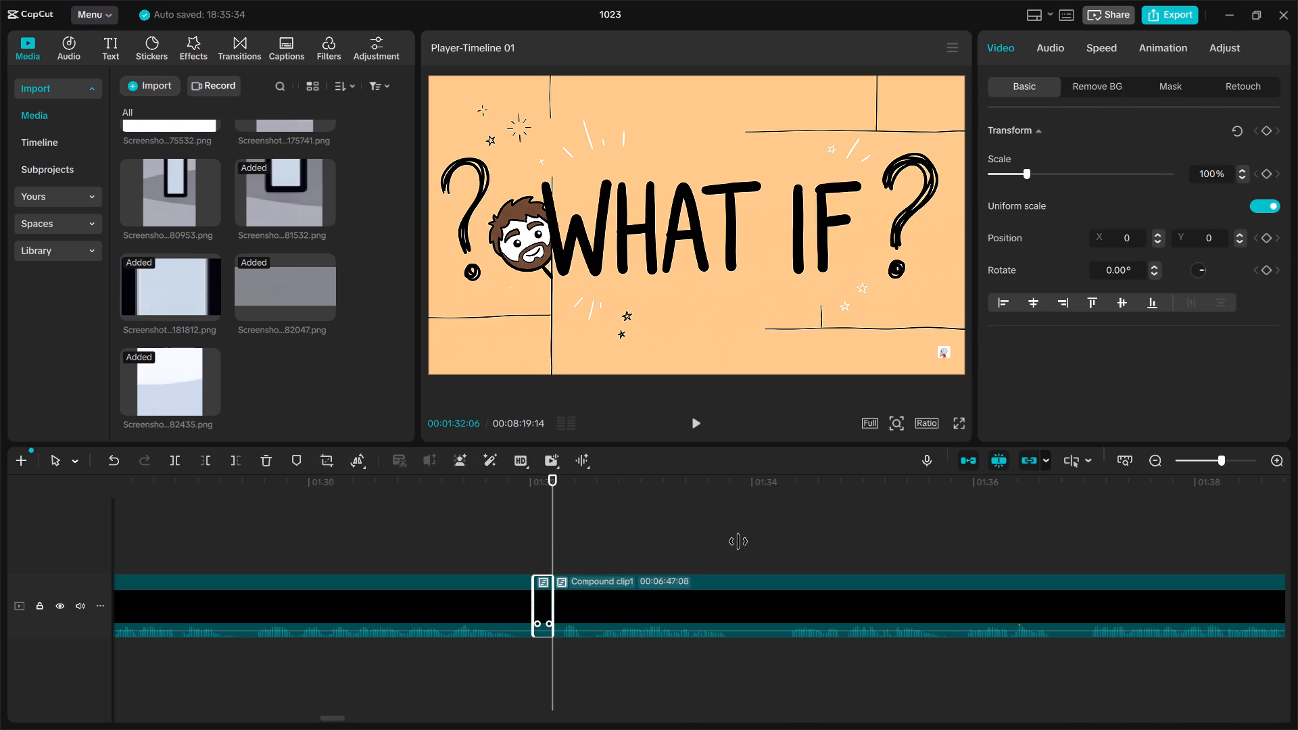
Split the clip at 00:01:33:22 and 00:01:34:01, in the scene of the mammoth with a red-carpet tongue, and delete the piece between.
{"action": "left_click", "coordinate": [716, 554]}
{"action": "left_click_drag", "start_coordinate": [716, 554], "coordinate": [723, 558]}
{"action": "left_click", "coordinate": [174, 460]}
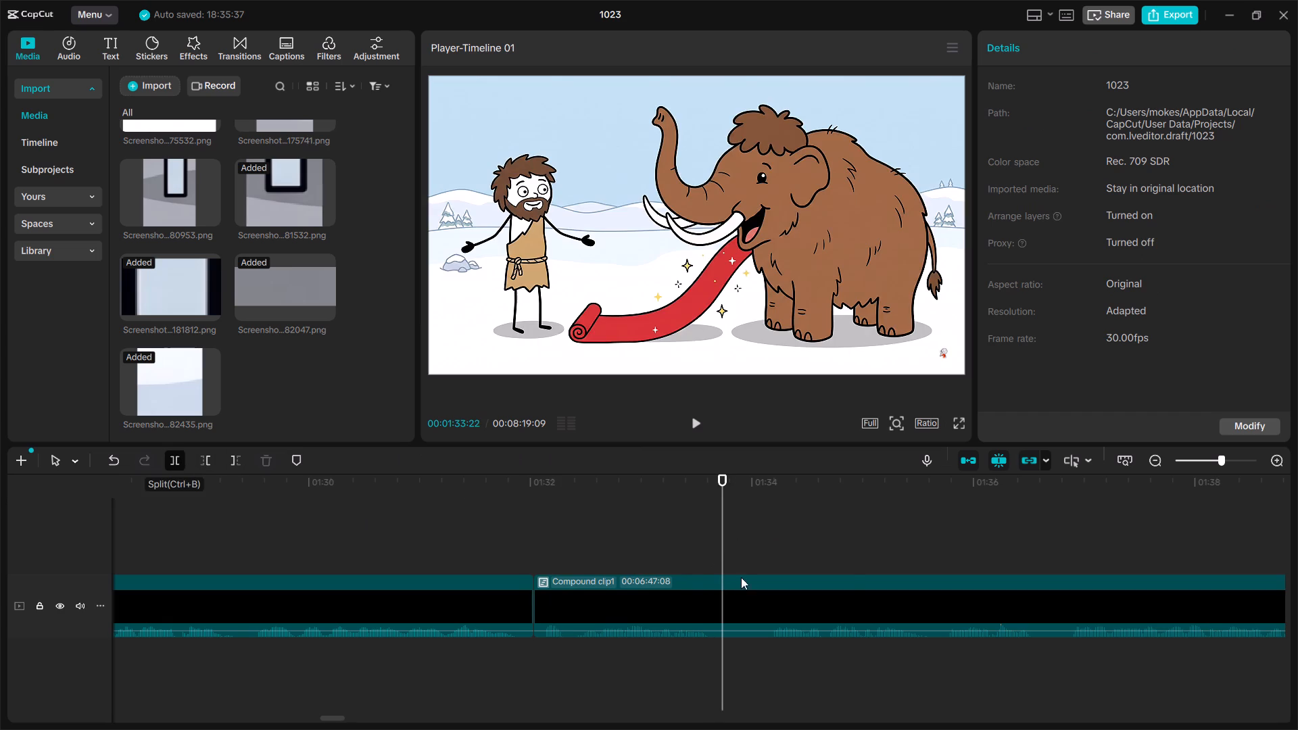
{"action": "left_click_drag", "start_coordinate": [721, 550], "coordinate": [757, 552]}
{"action": "left_click", "coordinate": [178, 461]}
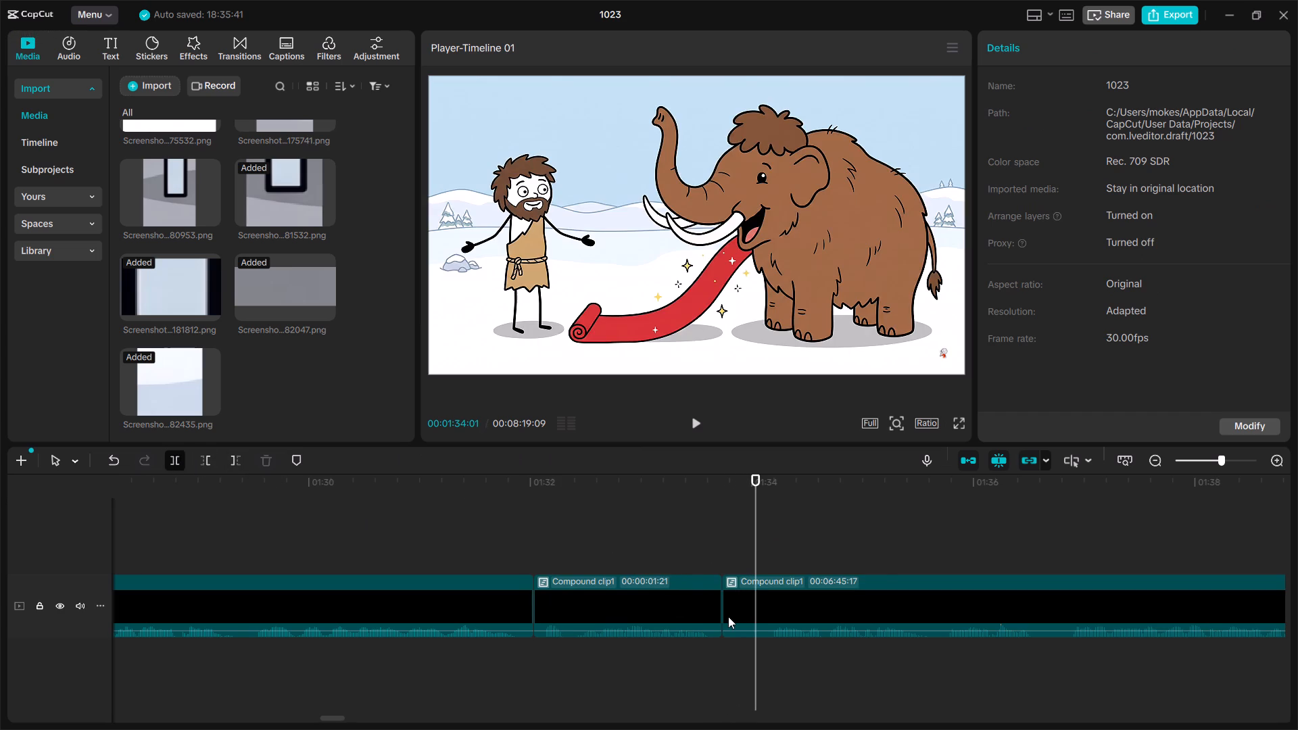
{"action": "left_click", "coordinate": [735, 616]}
{"action": "key", "text": "Delete"}
Split the clip at 00:01:40:01 and 00:01:40:12, in the "GUT REVIEWS" scene, and delete the piece between.
{"action": "scroll", "coordinate": [735, 616], "scroll_direction": "left", "scroll_amount": 1}
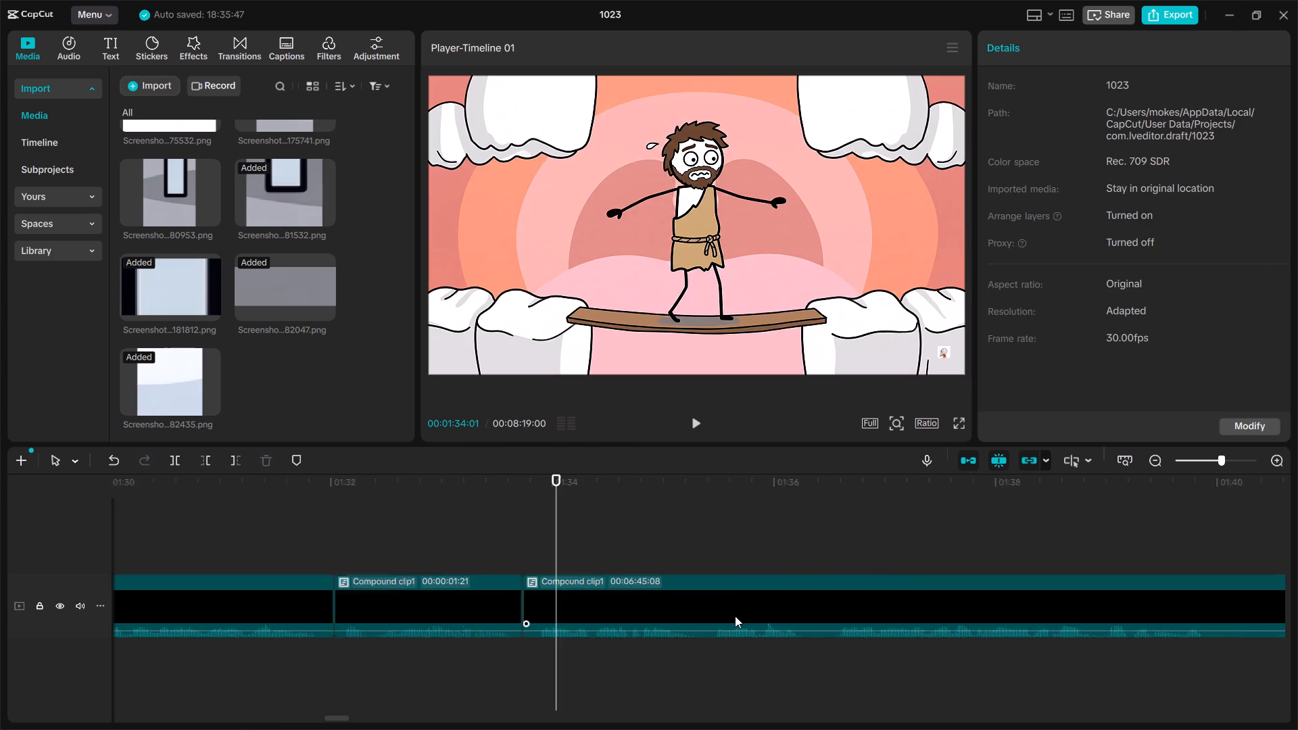
{"action": "scroll", "coordinate": [735, 616], "scroll_direction": "left", "scroll_amount": 2}
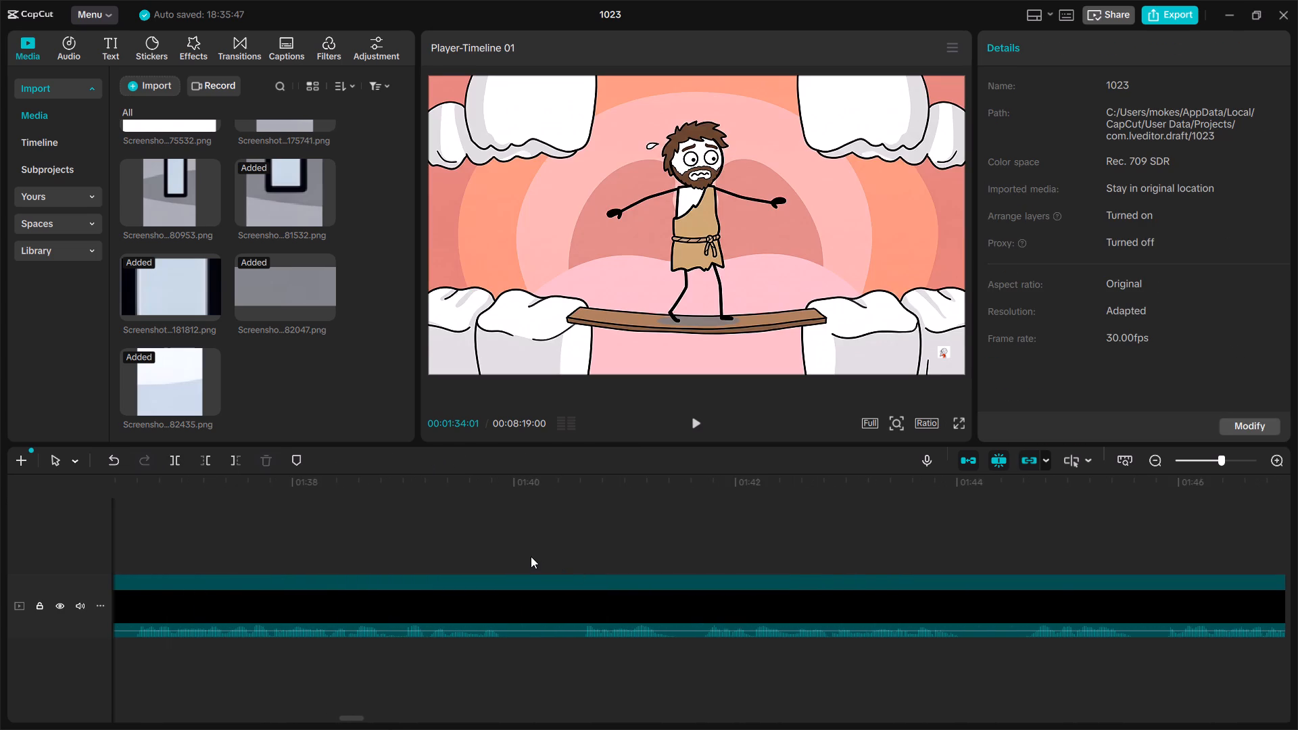
{"action": "left_click", "coordinate": [531, 556]}
{"action": "left_click_drag", "start_coordinate": [531, 556], "coordinate": [519, 556]}
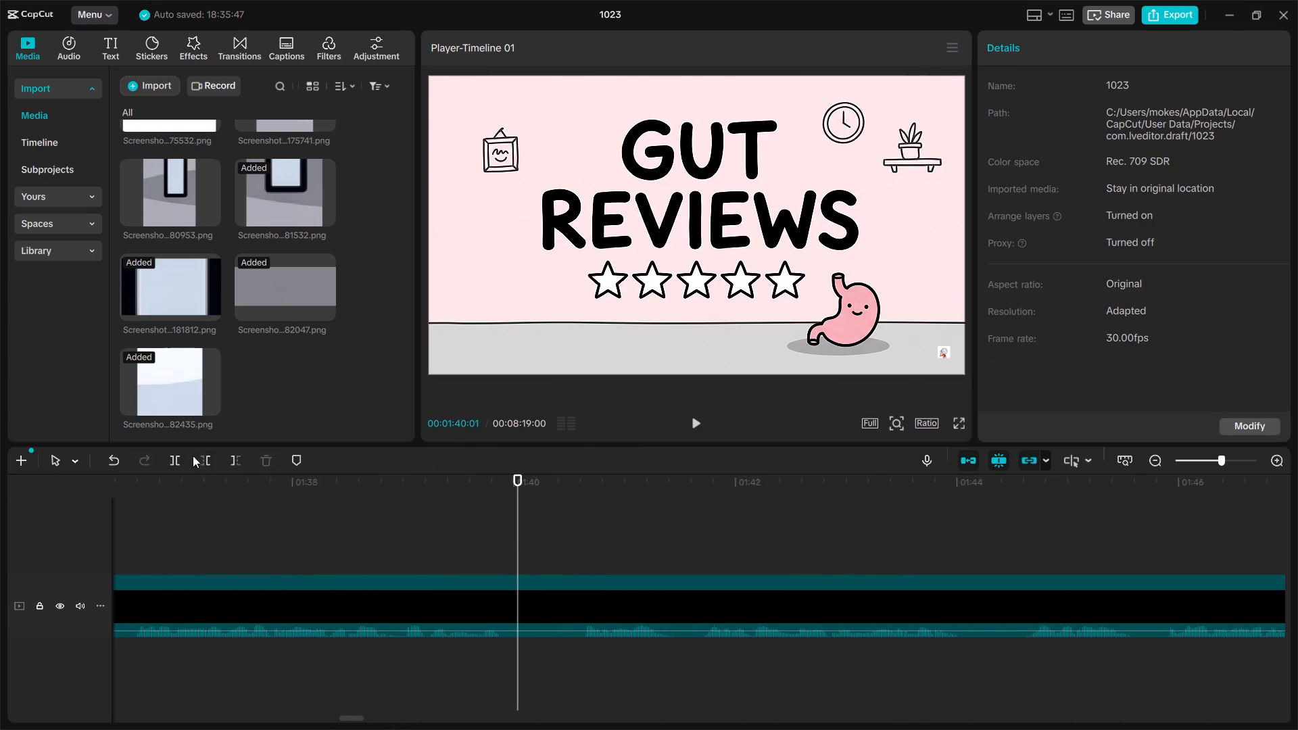
{"action": "left_click", "coordinate": [178, 458]}
{"action": "left_click_drag", "start_coordinate": [512, 538], "coordinate": [525, 540]}
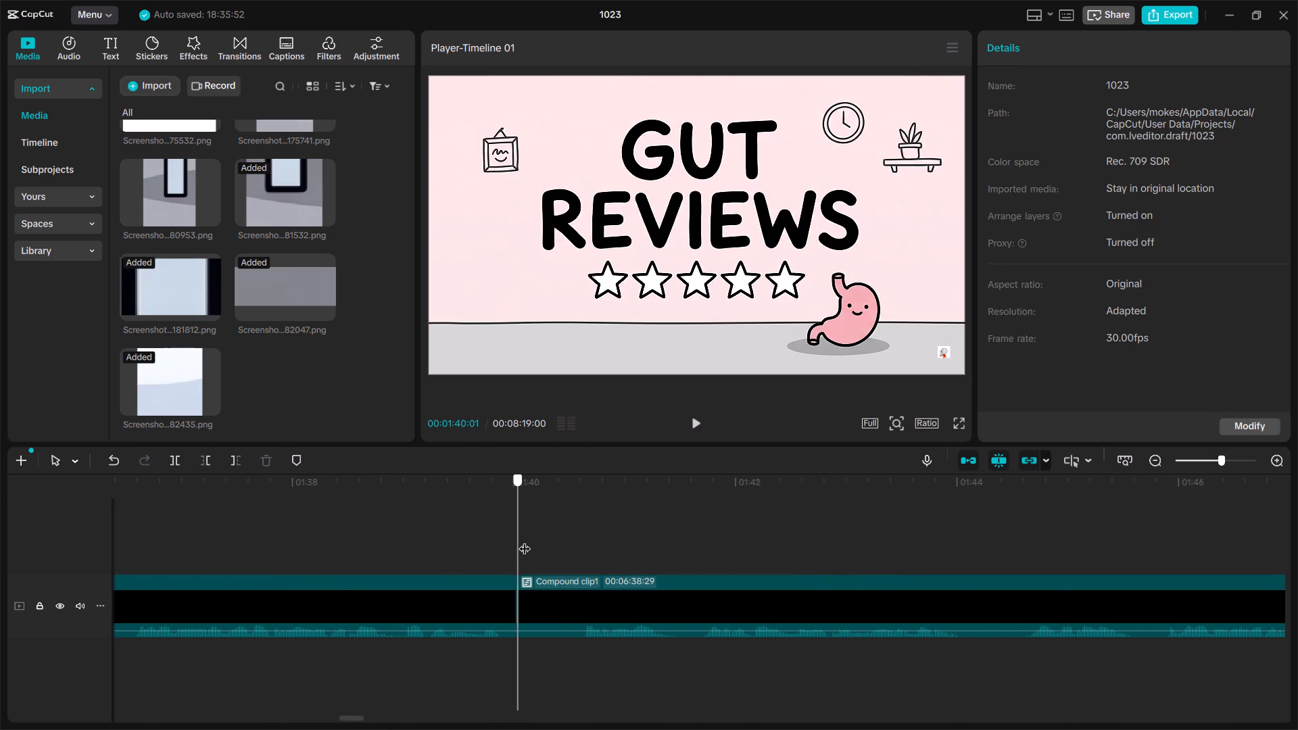
{"action": "left_click_drag", "start_coordinate": [525, 540], "coordinate": [560, 541]}
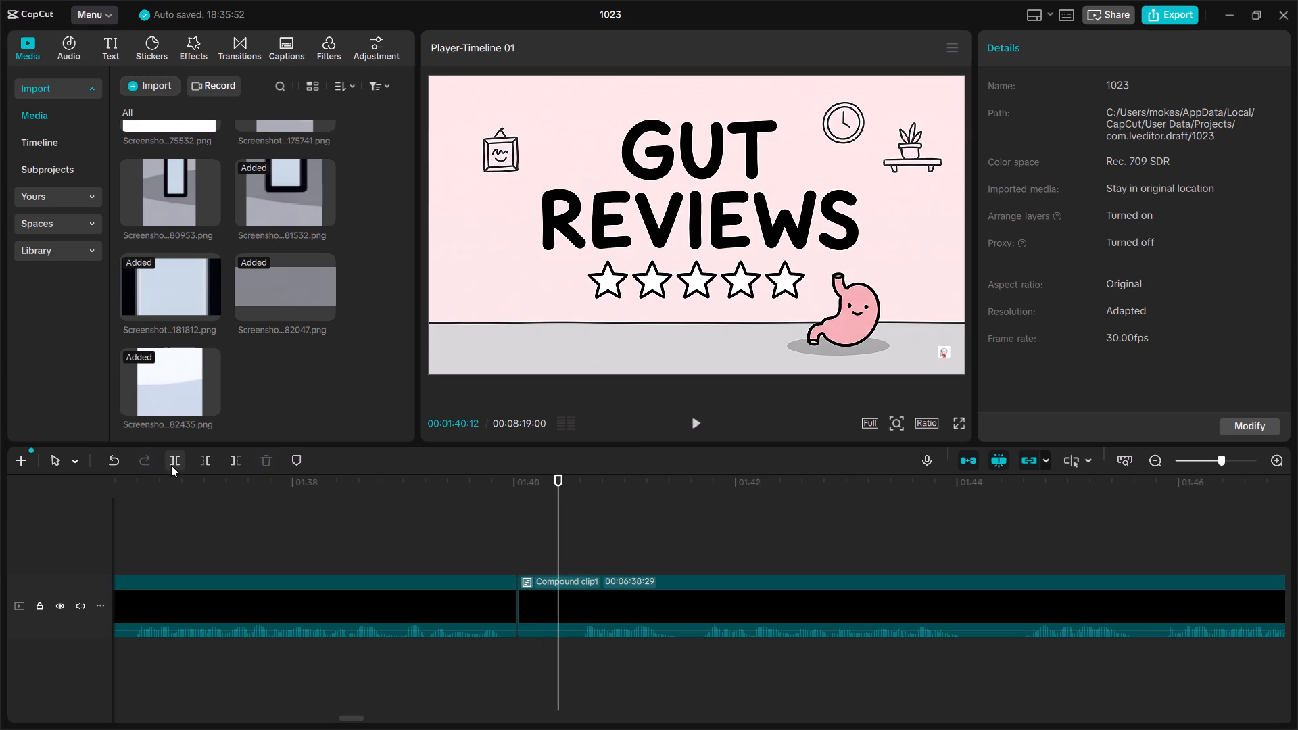
{"action": "left_click", "coordinate": [171, 465]}
{"action": "left_click", "coordinate": [533, 602]}
{"action": "key", "text": "Delete"}
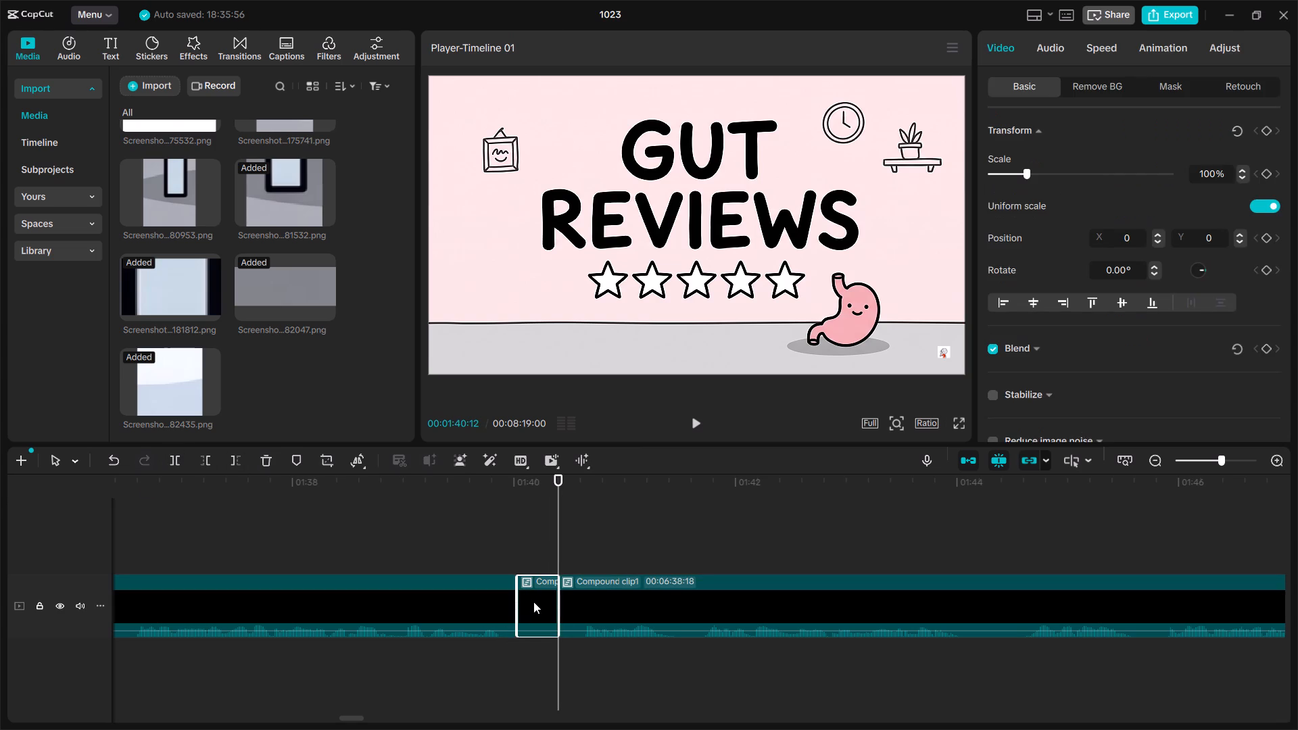
Split the clip at 00:01:43:25 and 00:01:44:03, in the close-up of the frowning caveman scratching his head, and delete the piece between.
{"action": "scroll", "coordinate": [533, 602], "scroll_direction": "left", "scroll_amount": 2}
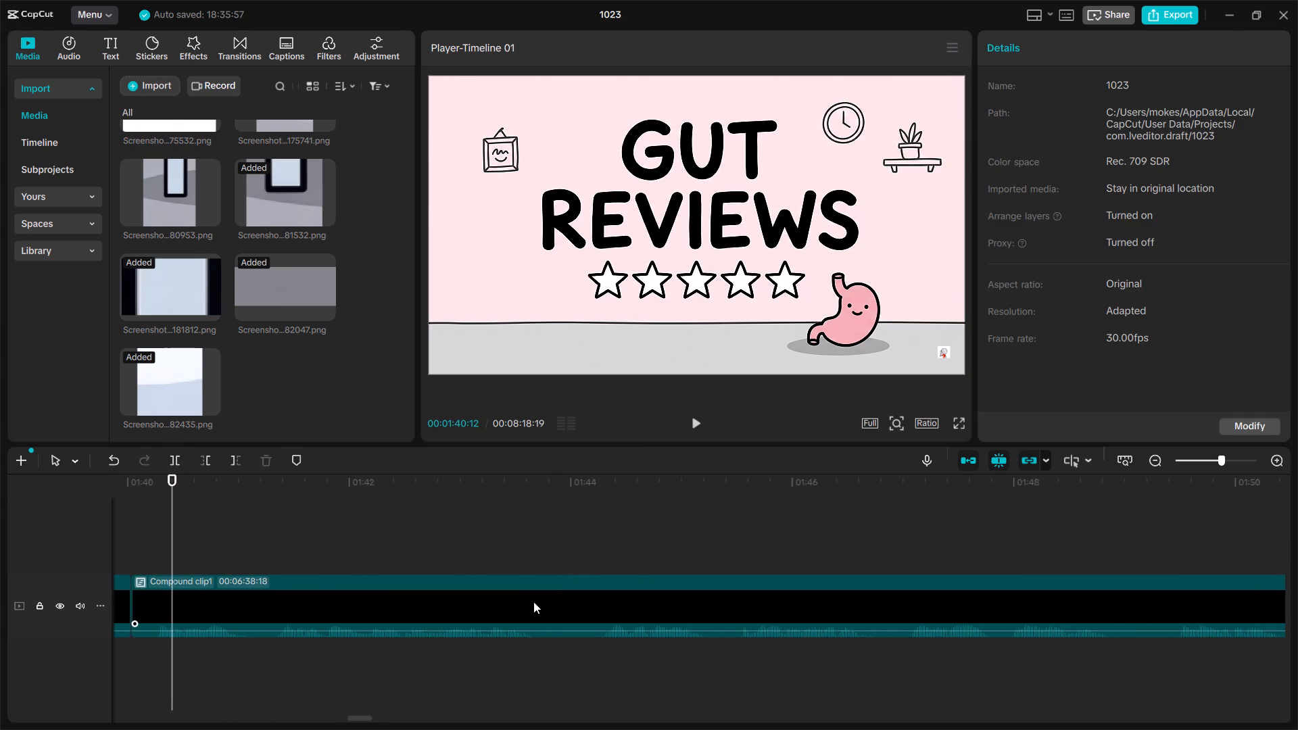
{"action": "left_click", "coordinate": [550, 546]}
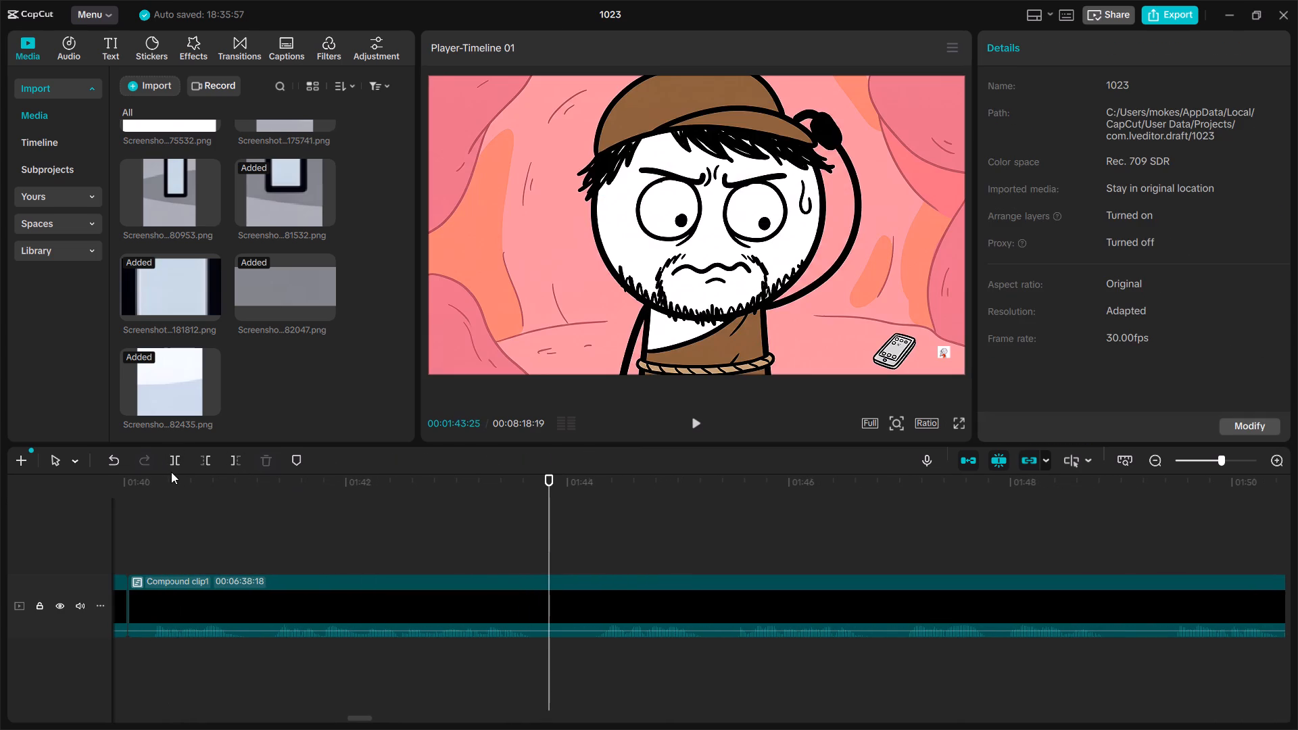
{"action": "left_click", "coordinate": [173, 466]}
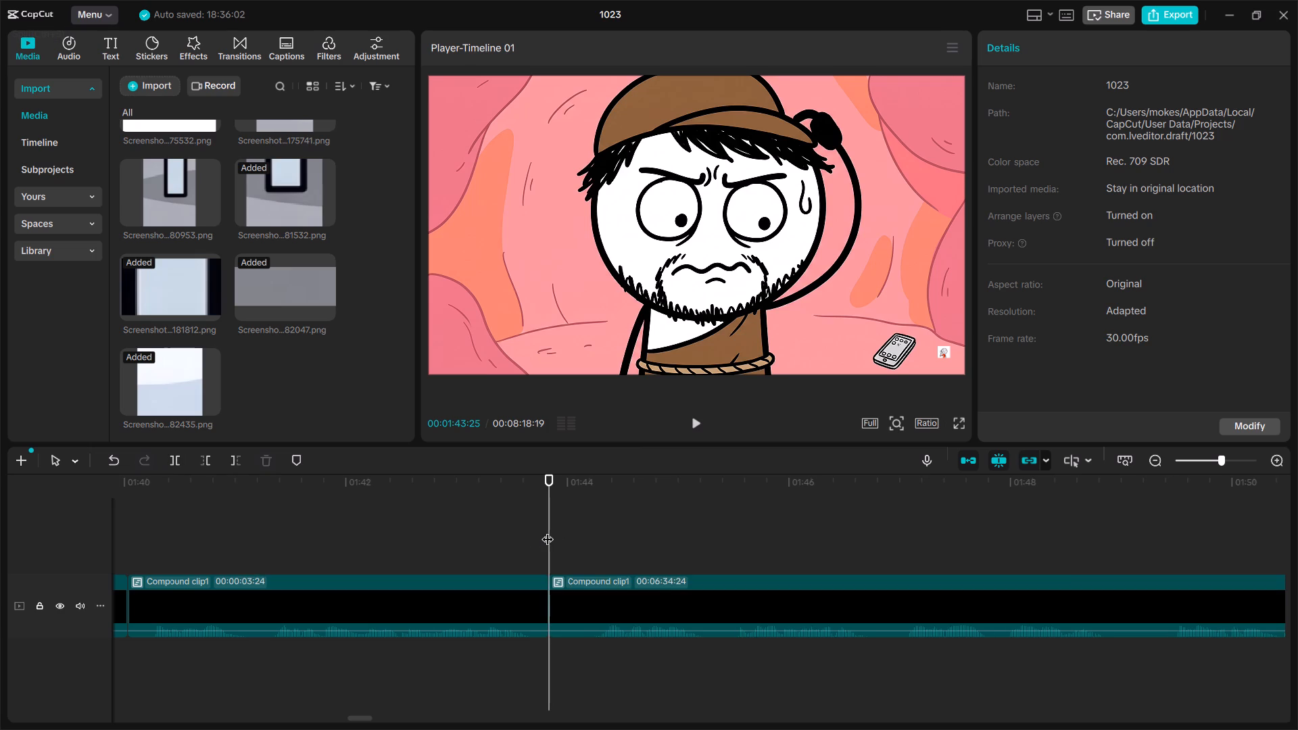
{"action": "left_click_drag", "start_coordinate": [548, 531], "coordinate": [579, 535]}
{"action": "left_click", "coordinate": [170, 456]}
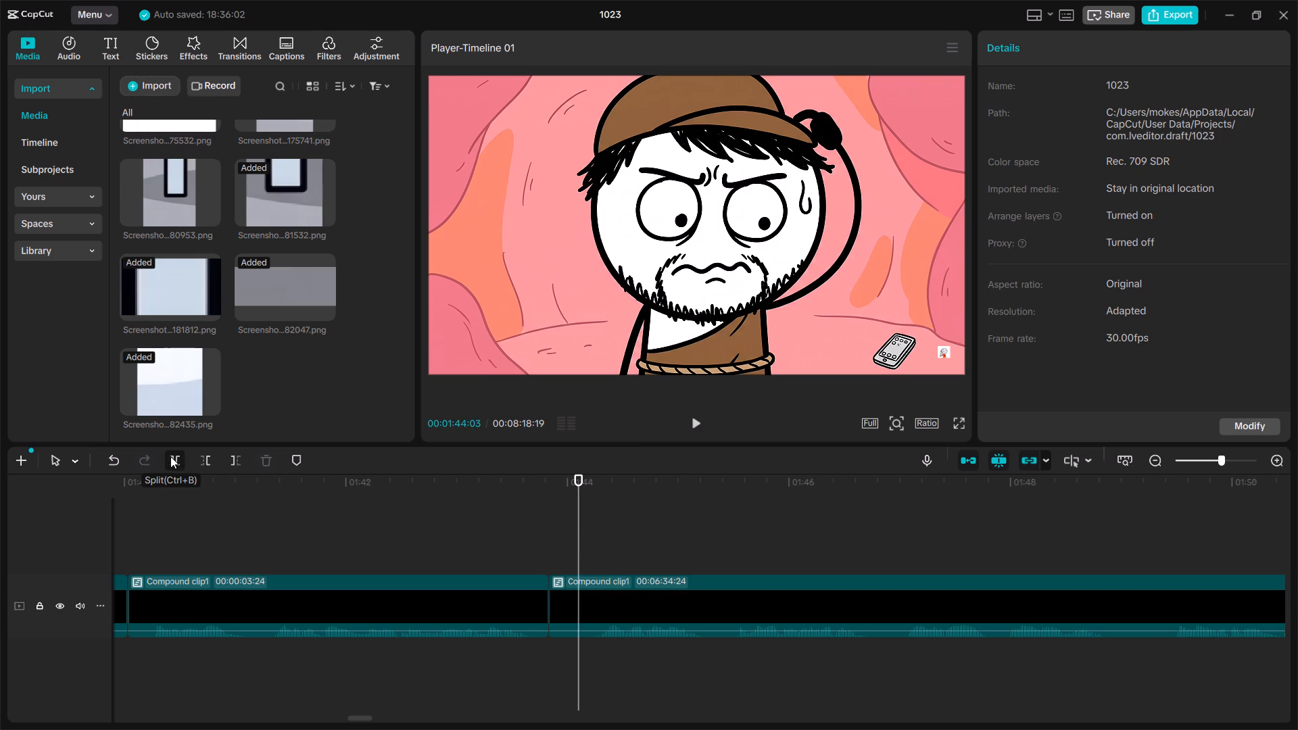
{"action": "left_click", "coordinate": [569, 600]}
{"action": "key", "text": "Delete"}
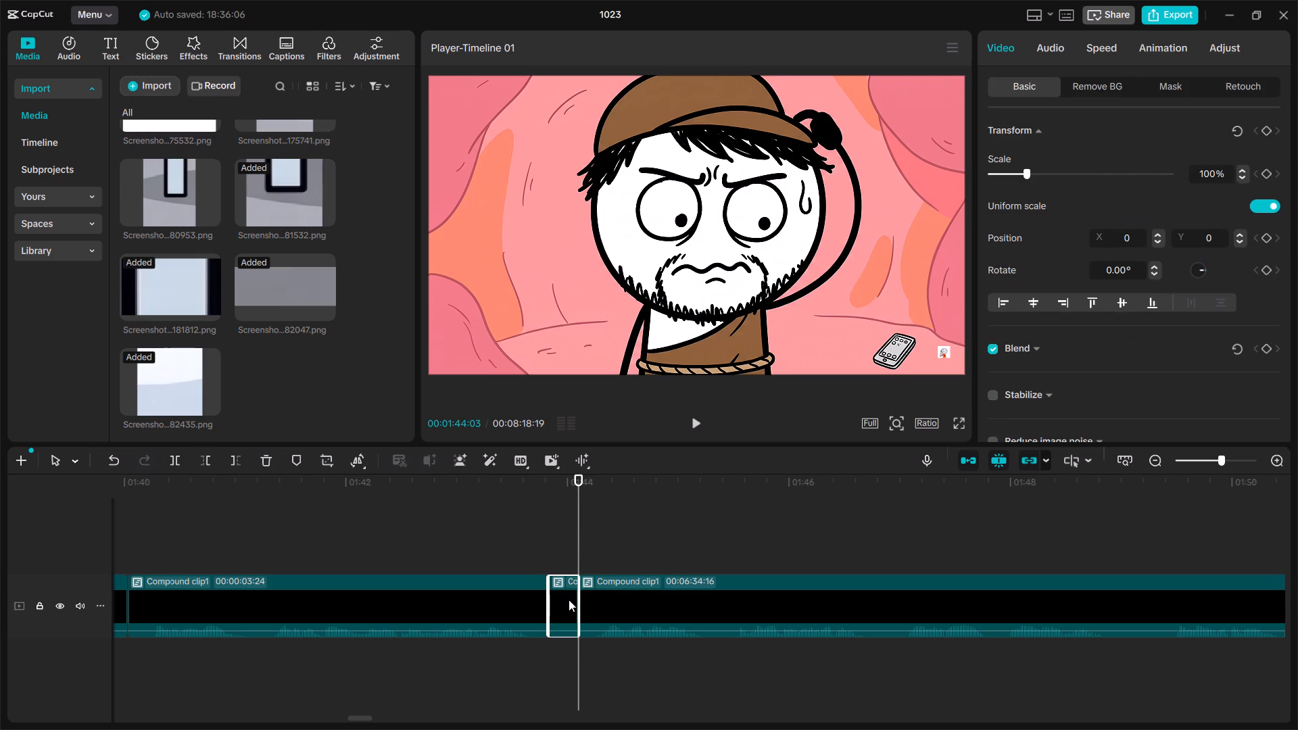
Play into the "GREAT LOCATION" review scene, then go back and split the clip at 00:01:45:01.
{"action": "scroll", "coordinate": [569, 600], "scroll_direction": "left", "scroll_amount": 1}
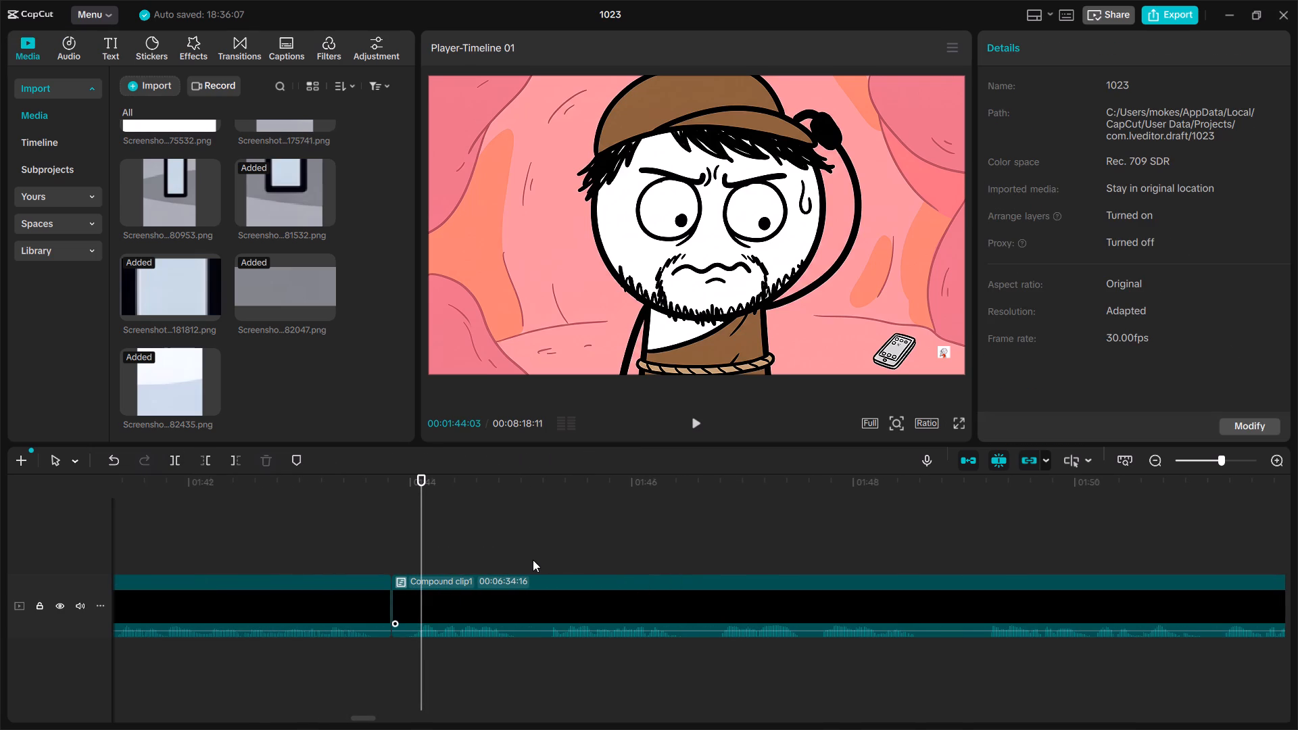
{"action": "key", "text": "space"}
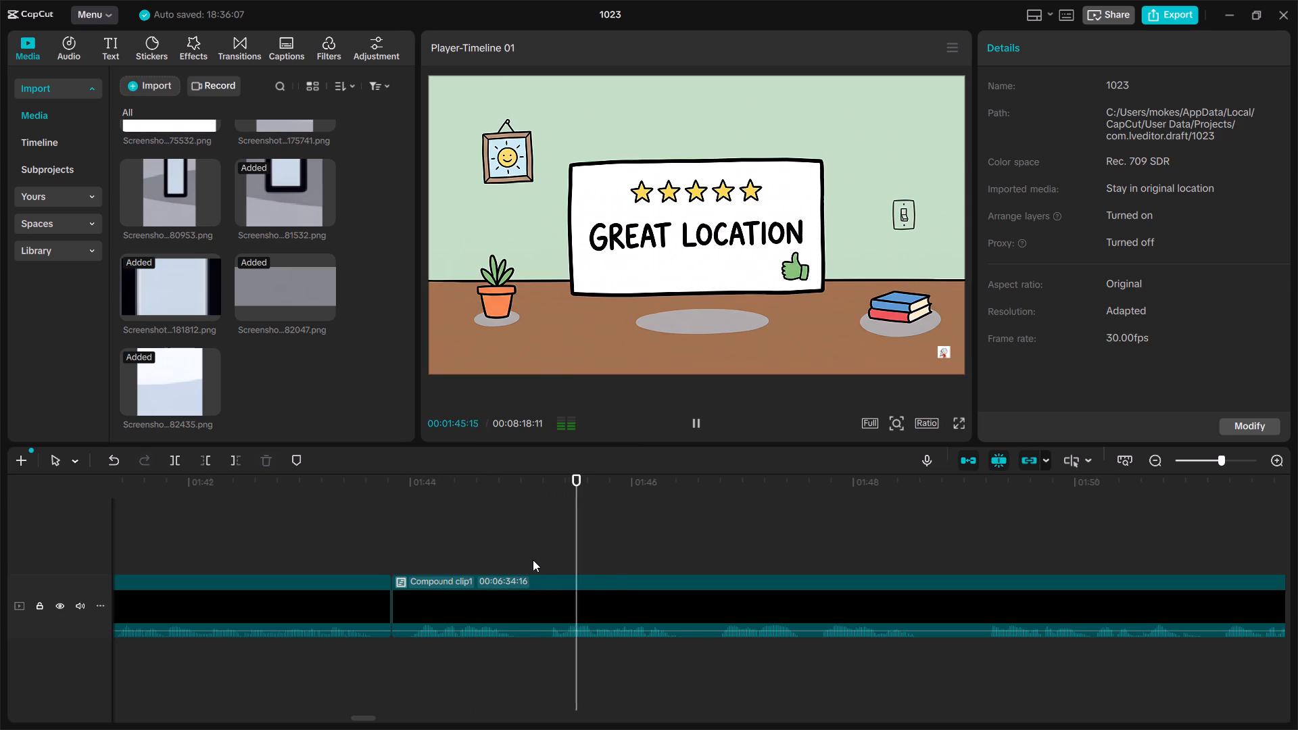
{"action": "key", "text": "space"}
{"action": "left_click", "coordinate": [524, 552]}
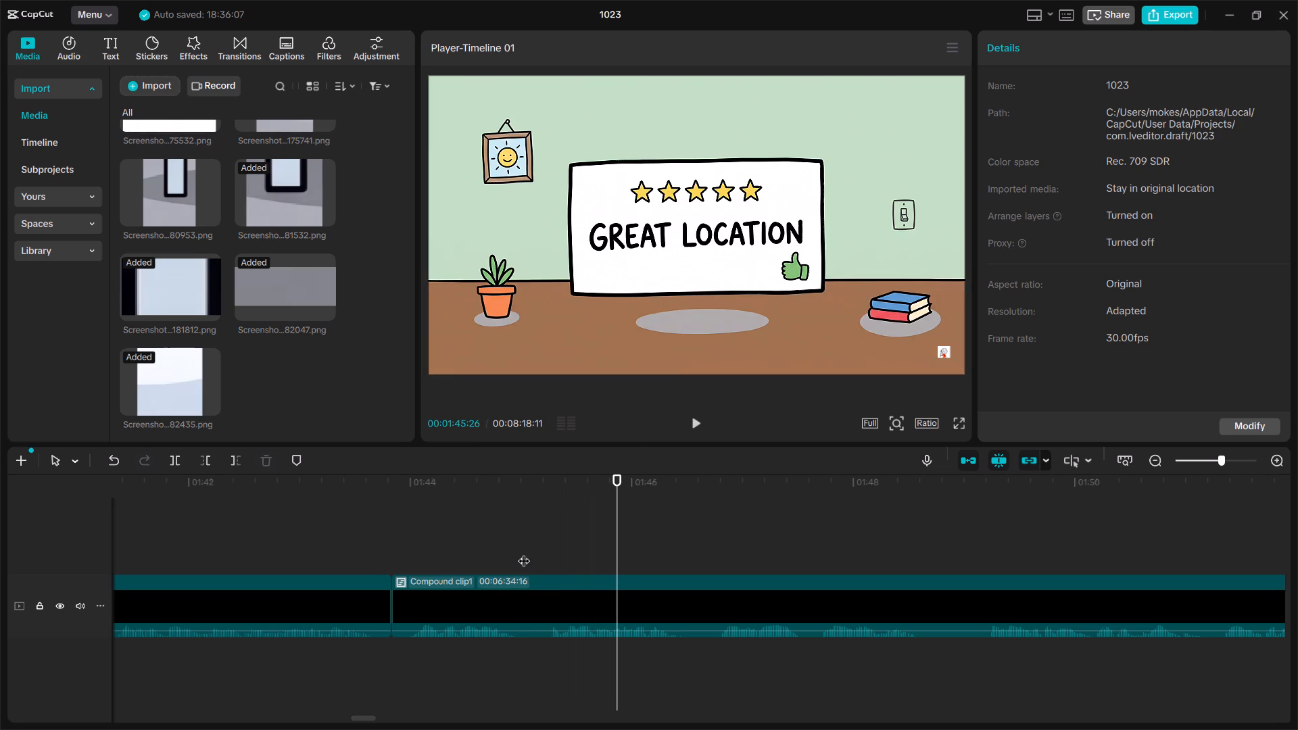
{"action": "left_click", "coordinate": [172, 458]}
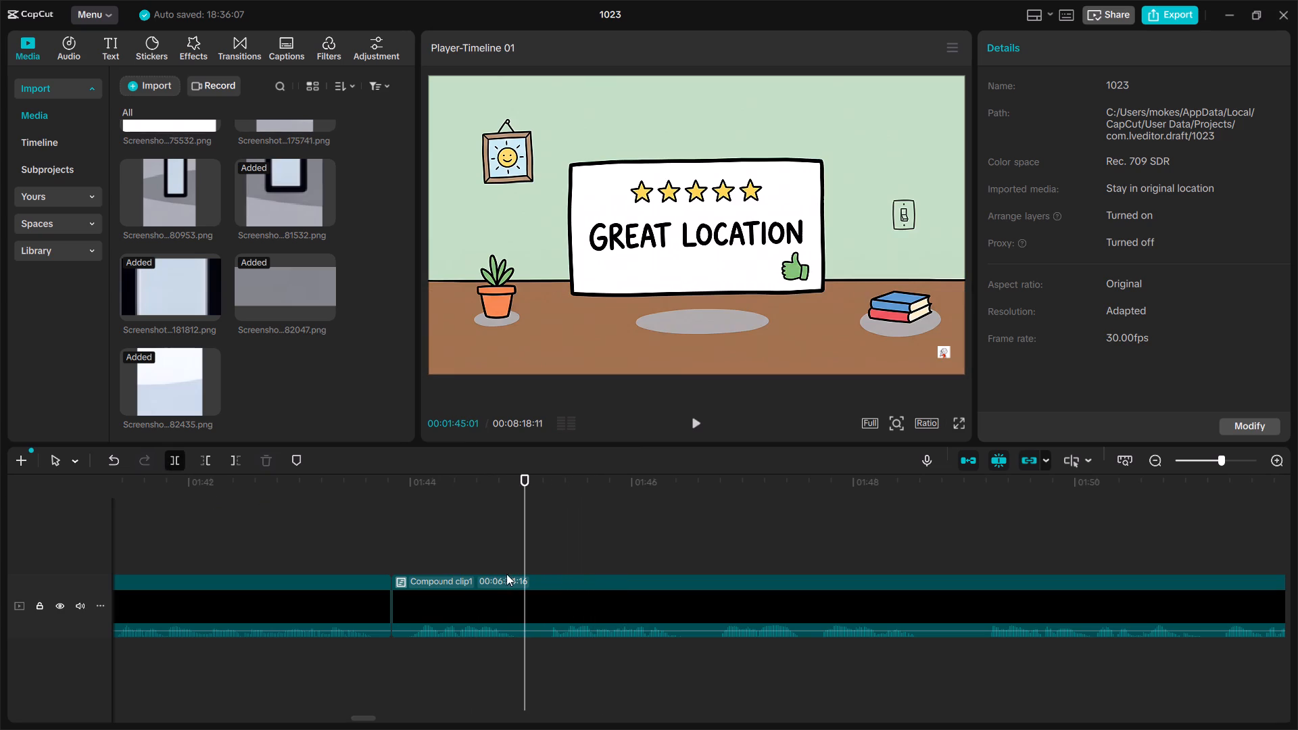
{"action": "left_click_drag", "start_coordinate": [521, 563], "coordinate": [539, 566]}
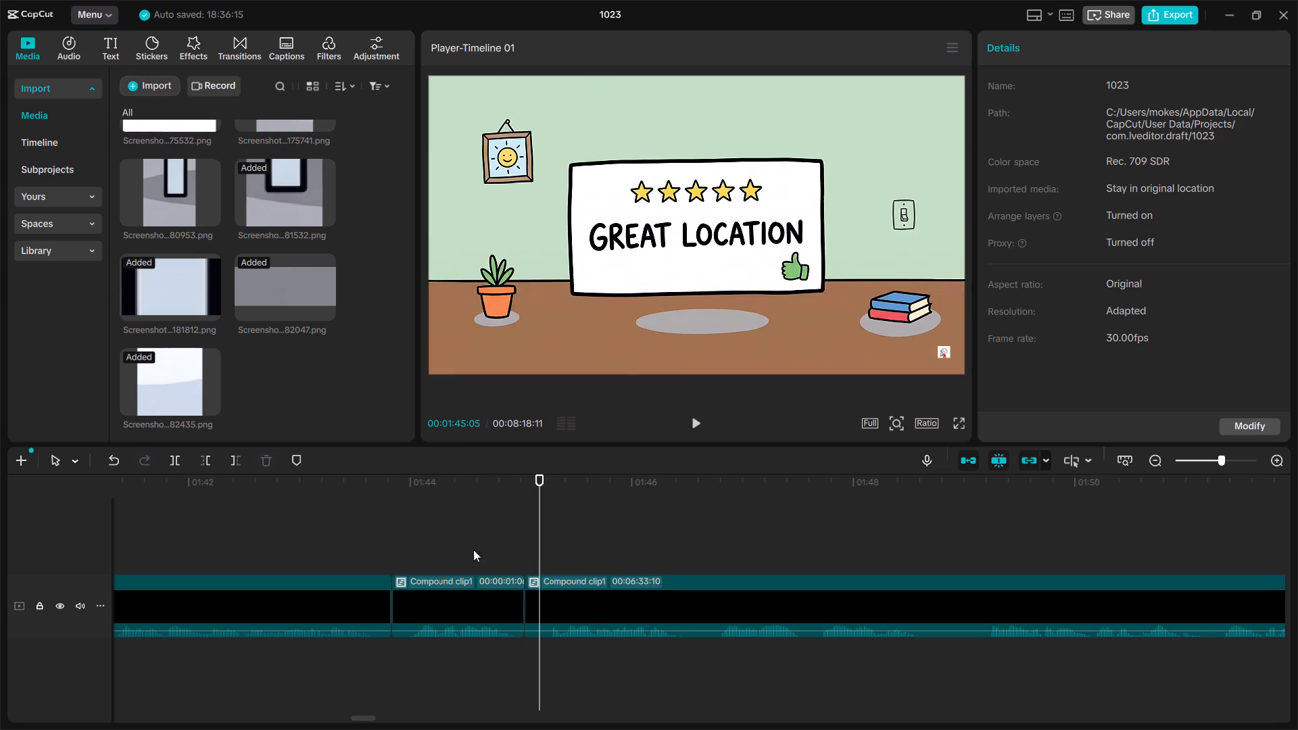
Split the clip at 00:01:45:05 in the "GREAT LOCATION" scene and delete the short piece before that cut.
{"action": "left_click", "coordinate": [172, 459]}
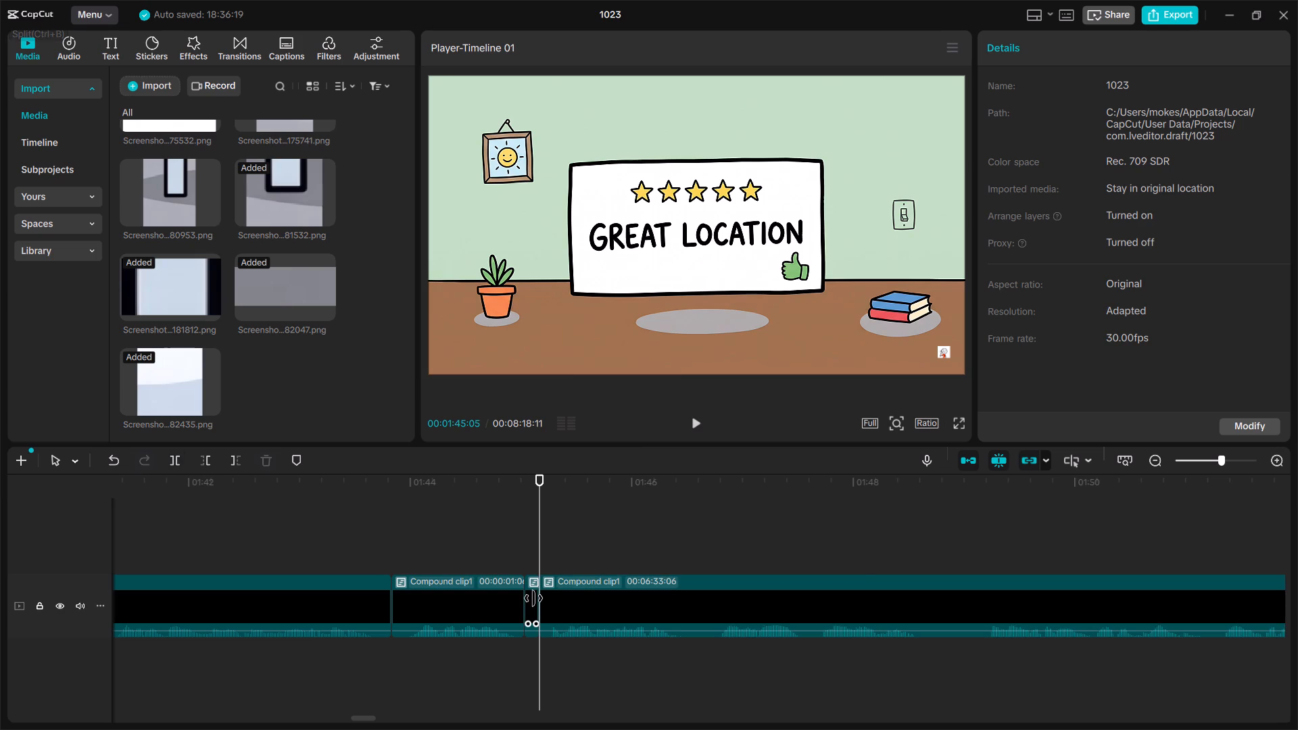
{"action": "left_click", "coordinate": [533, 598]}
{"action": "key", "text": "Delete"}
Split the clip at 00:01:46:13 and 00:01:46:16, in the "TERRIBLE RECEPTION" scene, and delete the piece between.
{"action": "scroll", "coordinate": [533, 598], "scroll_direction": "left", "scroll_amount": 2}
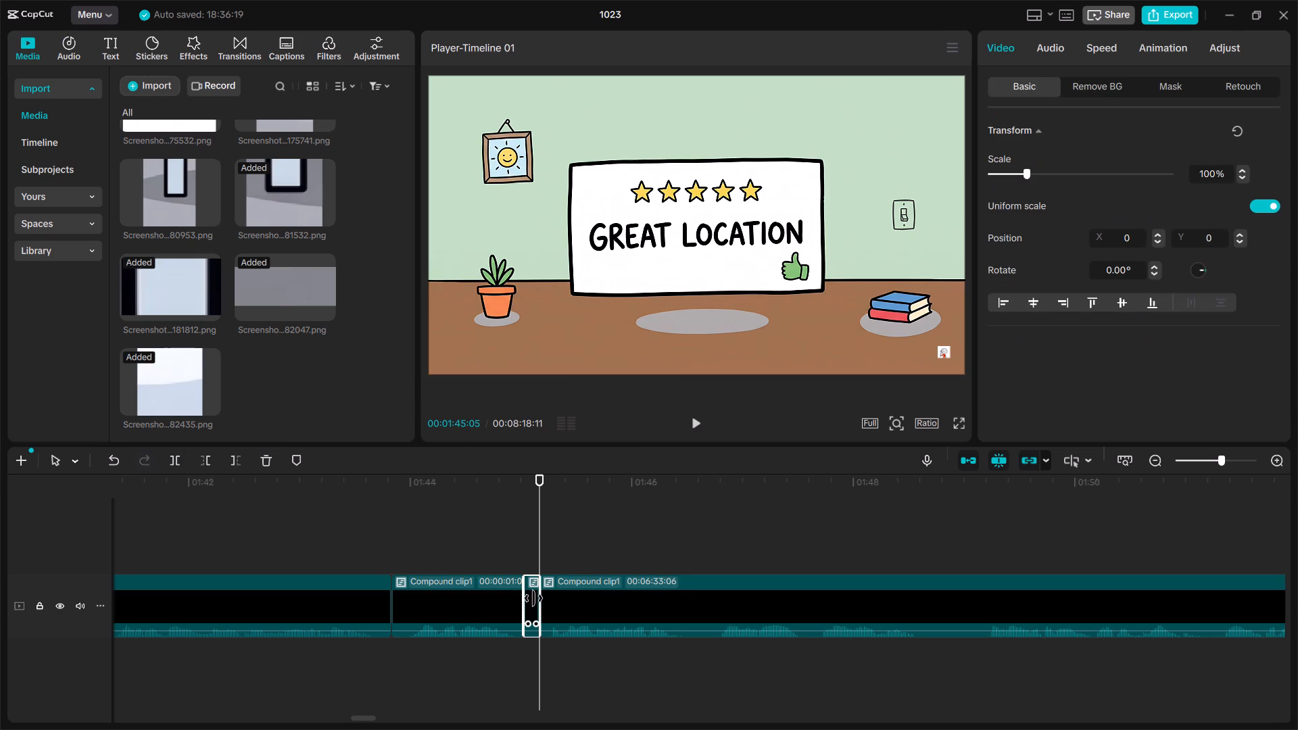
{"action": "scroll", "coordinate": [533, 598], "scroll_direction": "left", "scroll_amount": 2}
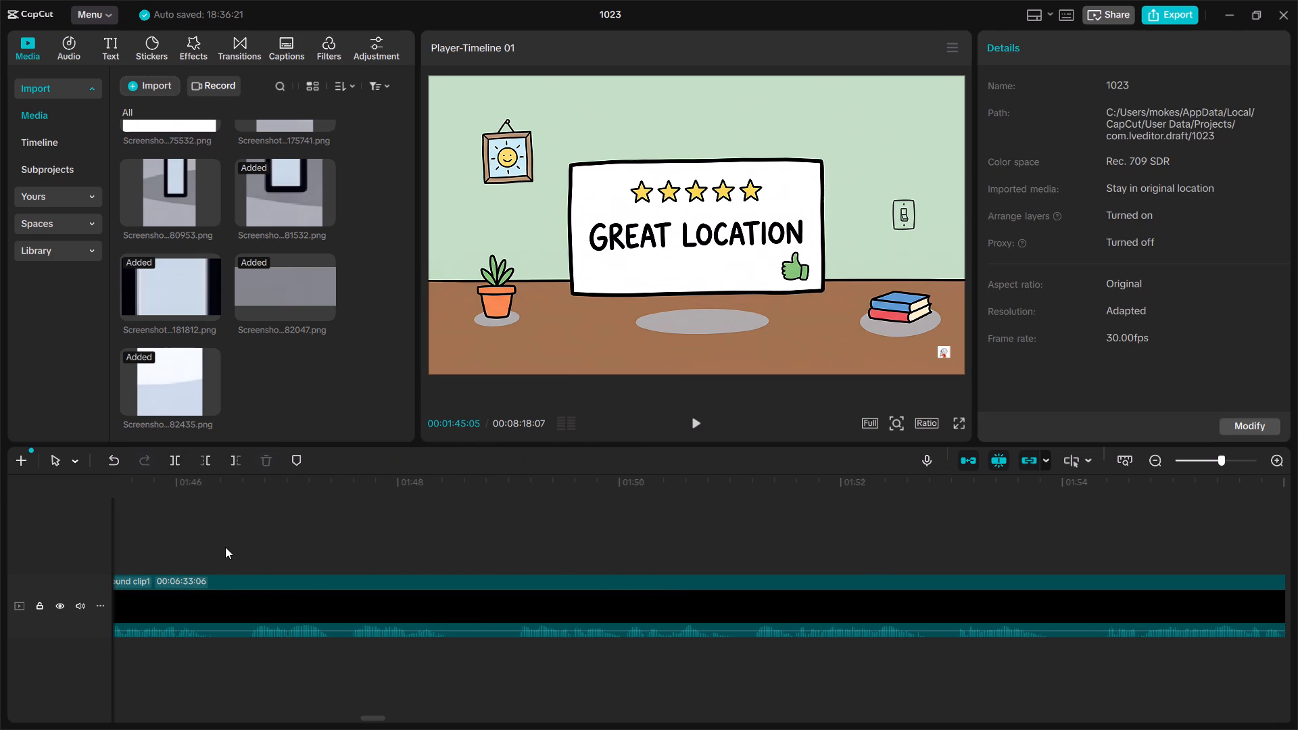
{"action": "left_click", "coordinate": [225, 547]}
{"action": "left_click", "coordinate": [170, 462]}
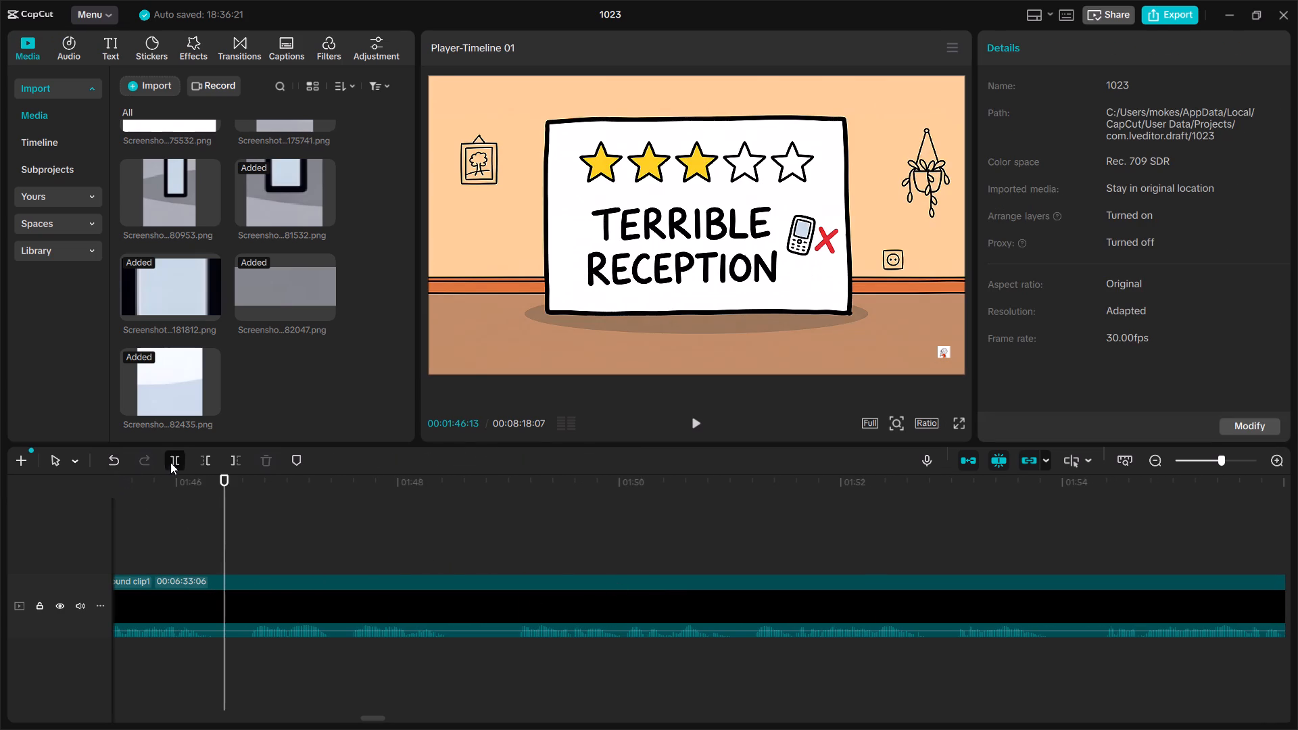
{"action": "left_click_drag", "start_coordinate": [224, 518], "coordinate": [236, 522]}
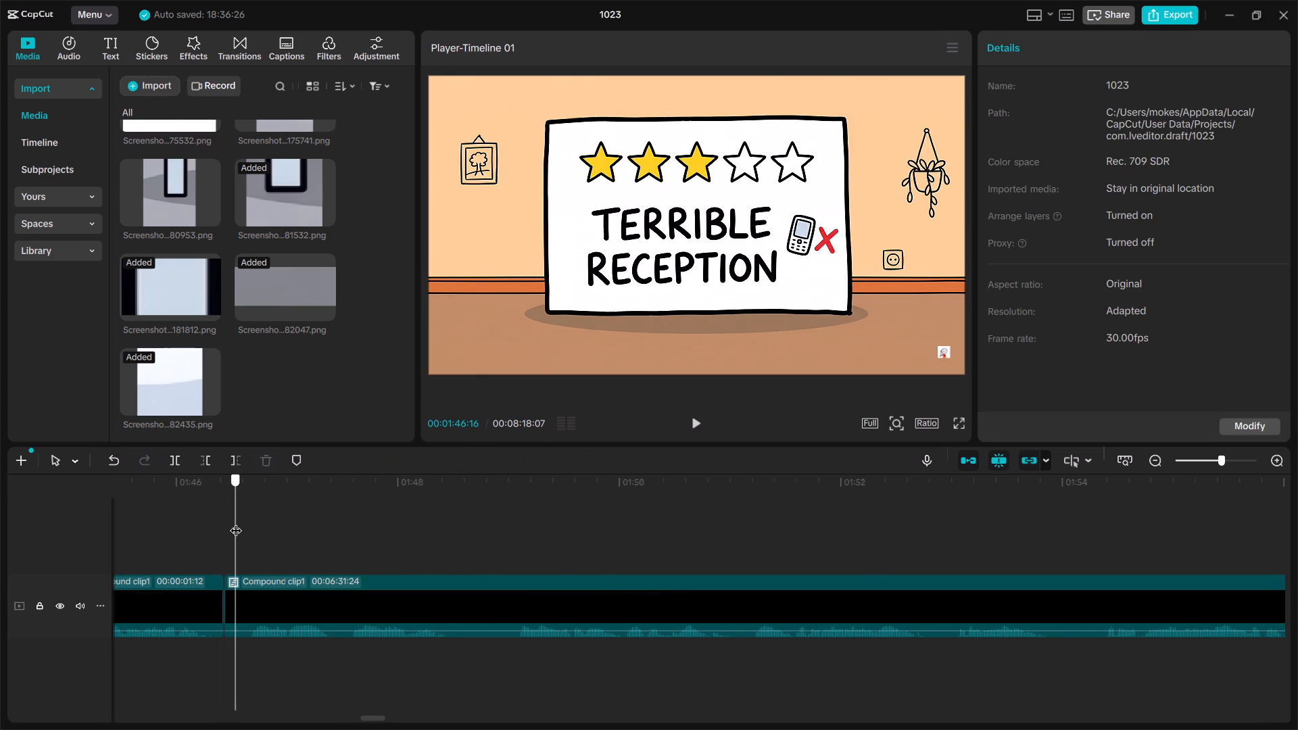
{"action": "left_click_drag", "start_coordinate": [236, 522], "coordinate": [236, 522]}
{"action": "left_click", "coordinate": [170, 455]}
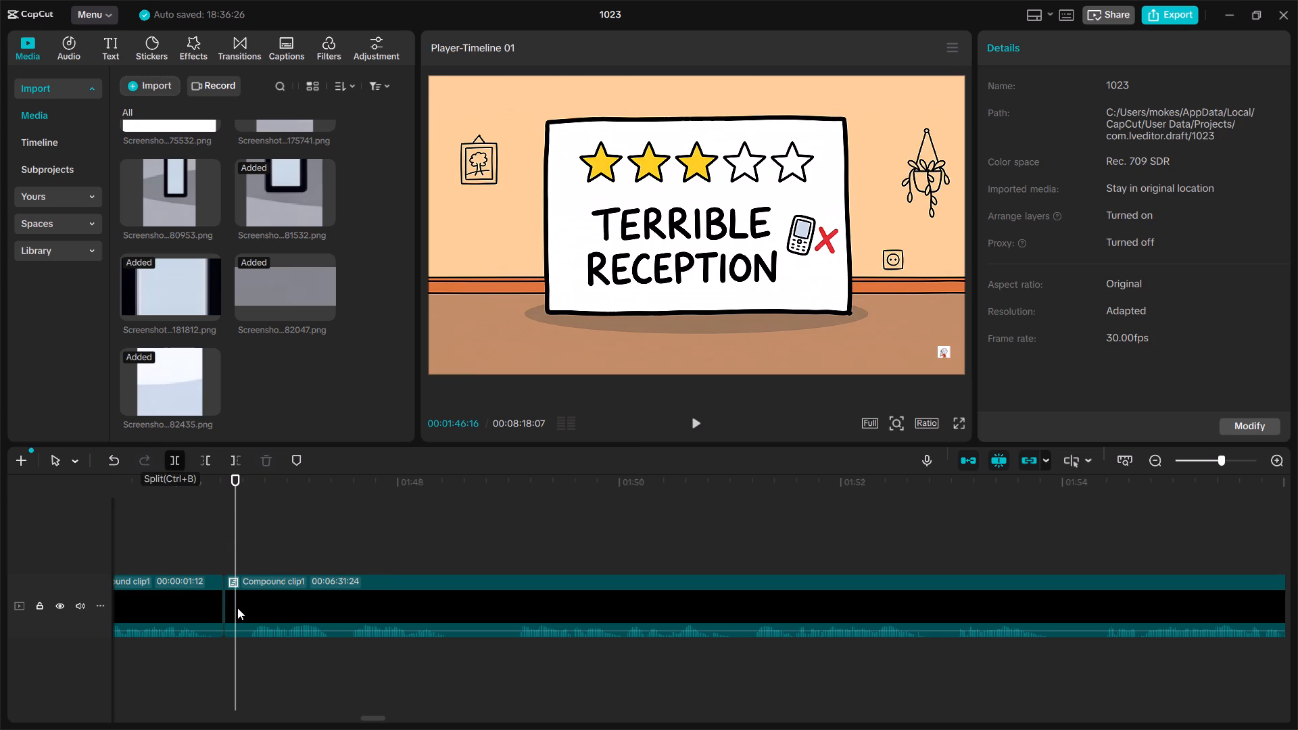
{"action": "left_click", "coordinate": [231, 601]}
{"action": "key", "text": "Delete"}
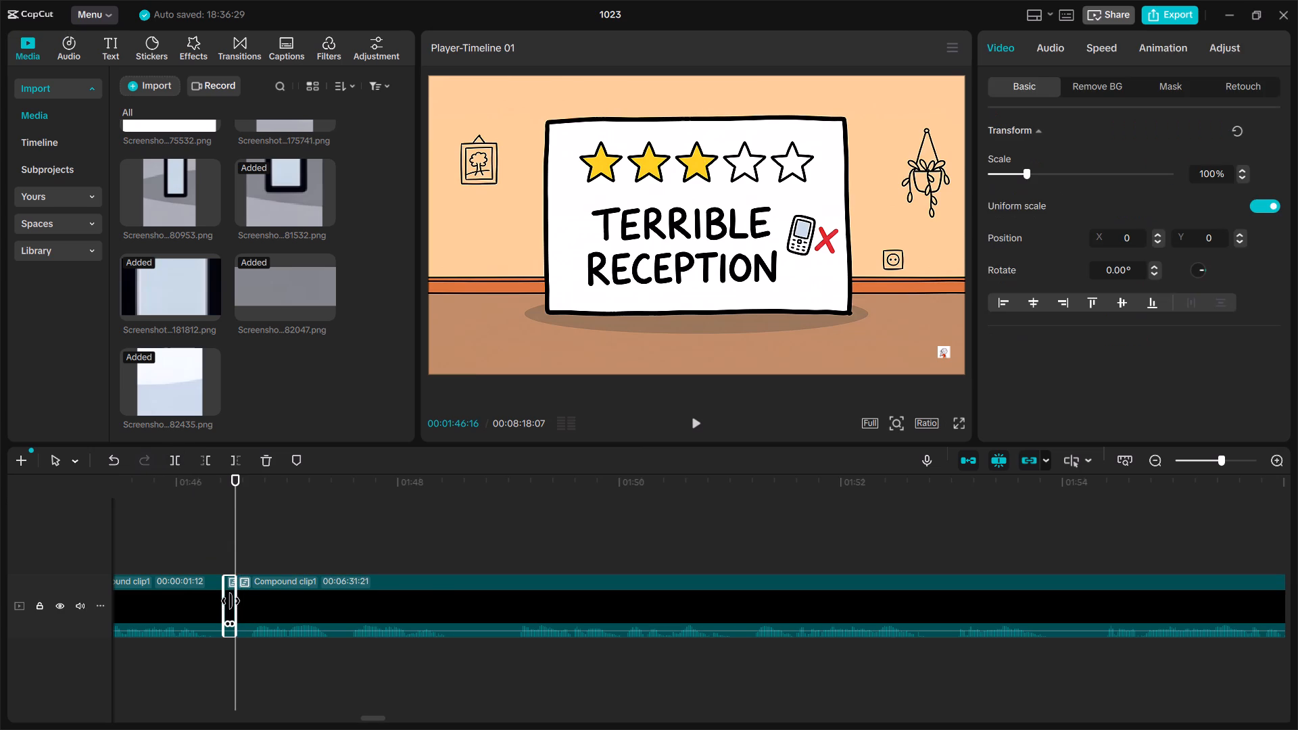
Split the clip at 00:01:48:15 and 00:01:48:23, in the "NO WIFI" scene, and delete the piece between.
{"action": "left_click", "coordinate": [452, 557]}
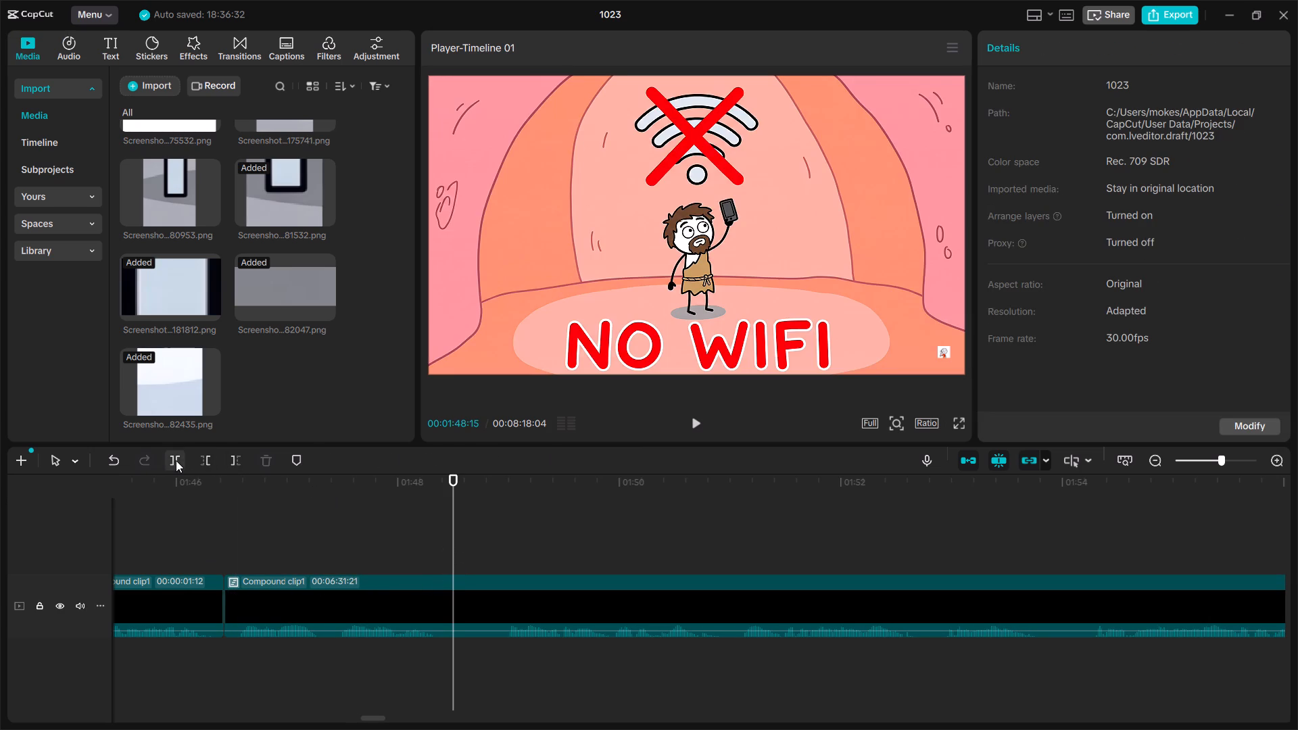
{"action": "left_click", "coordinate": [176, 460]}
{"action": "left_click_drag", "start_coordinate": [452, 553], "coordinate": [476, 558]}
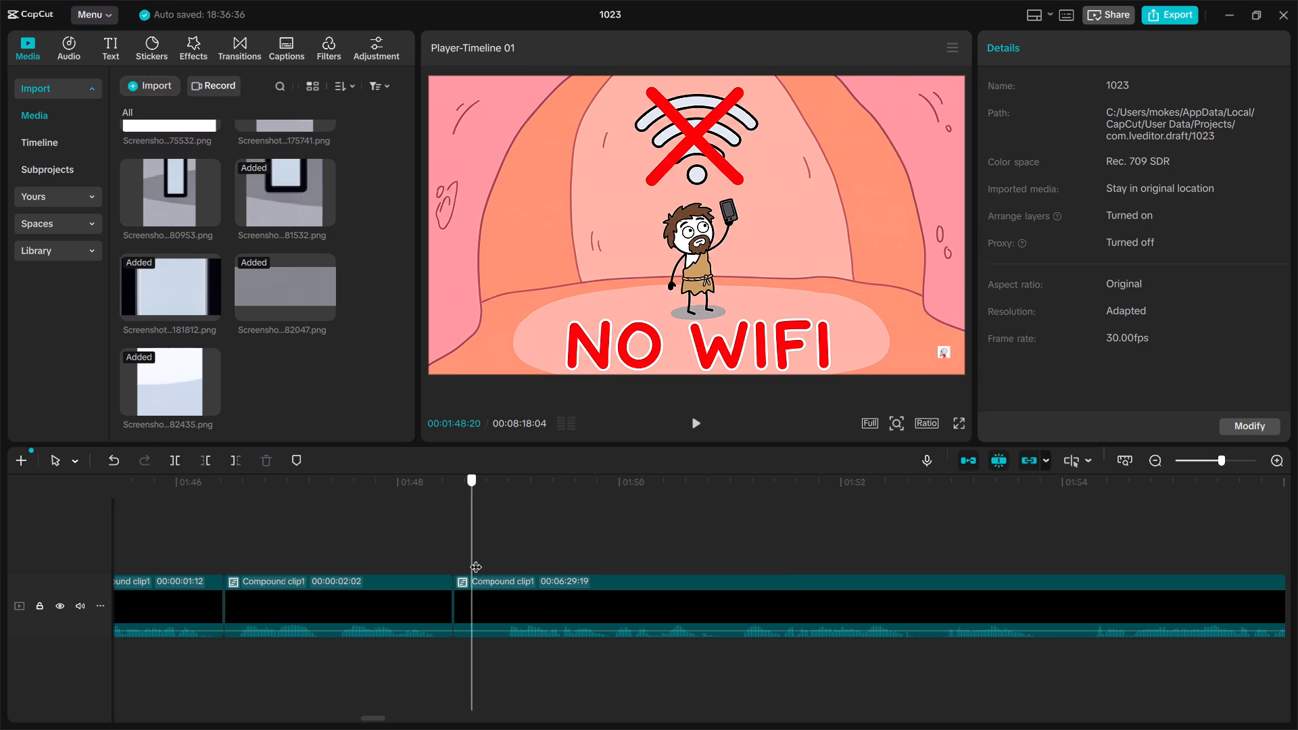
{"action": "left_click_drag", "start_coordinate": [476, 558], "coordinate": [484, 558]}
{"action": "left_click", "coordinate": [168, 466]}
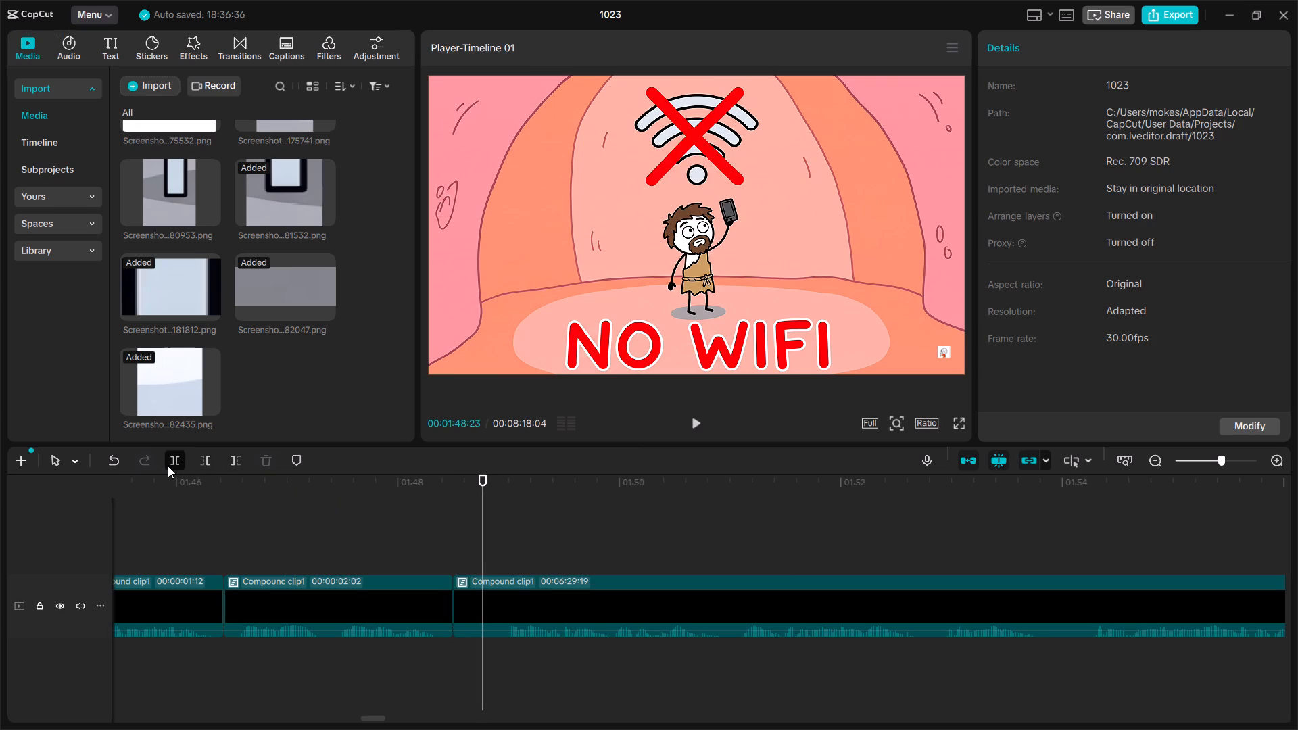
{"action": "left_click", "coordinate": [472, 599]}
{"action": "key", "text": "Delete"}
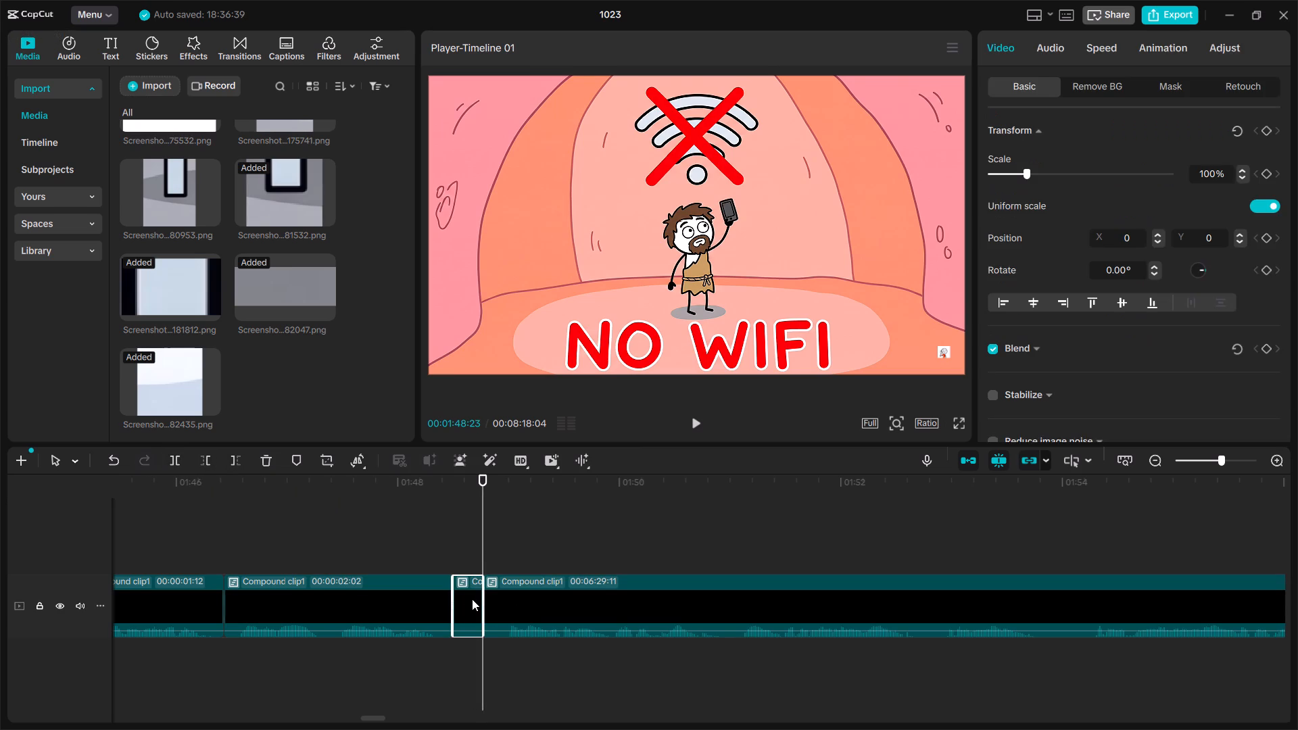
Split the clip at 00:01:53:19, in the scene of the flexing pink character, and move the playhead to 00:01:53:27.
{"action": "scroll", "coordinate": [472, 599], "scroll_direction": "left", "scroll_amount": 3}
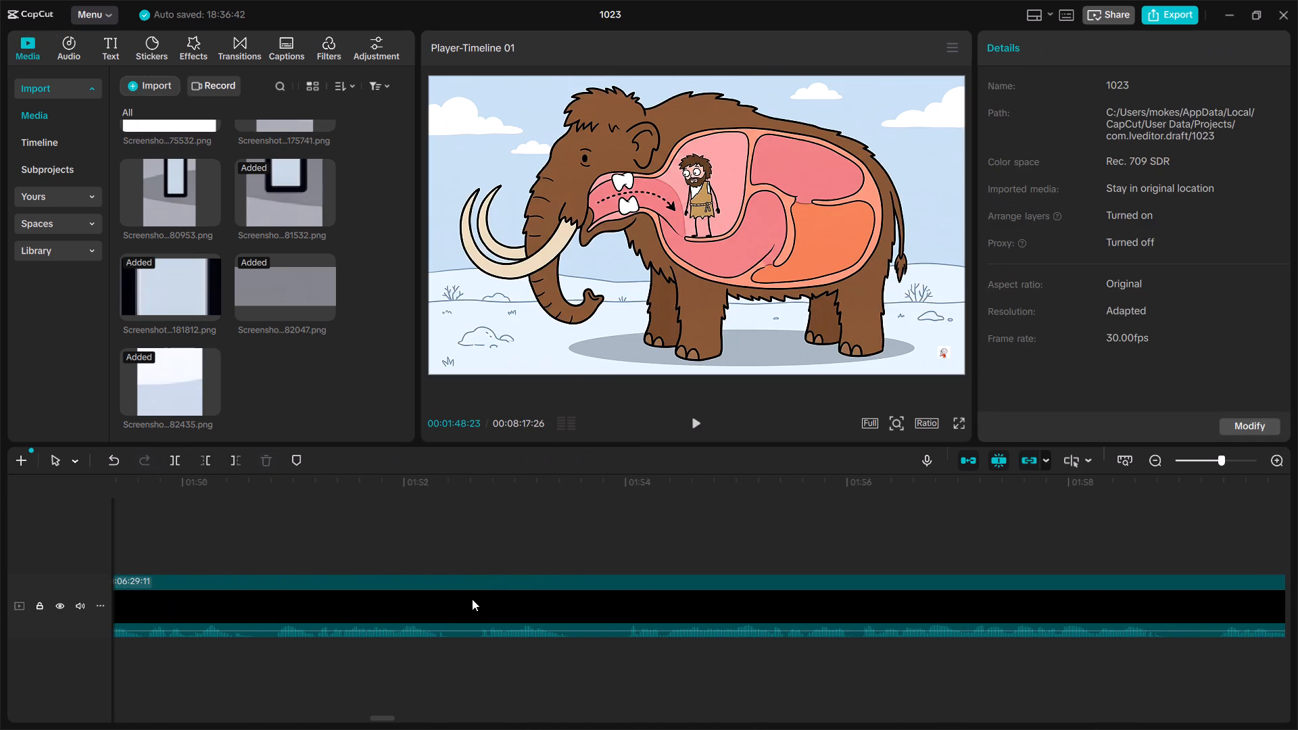
{"action": "left_click", "coordinate": [561, 554]}
{"action": "left_click_drag", "start_coordinate": [561, 554], "coordinate": [581, 559]}
{"action": "left_click", "coordinate": [172, 464]}
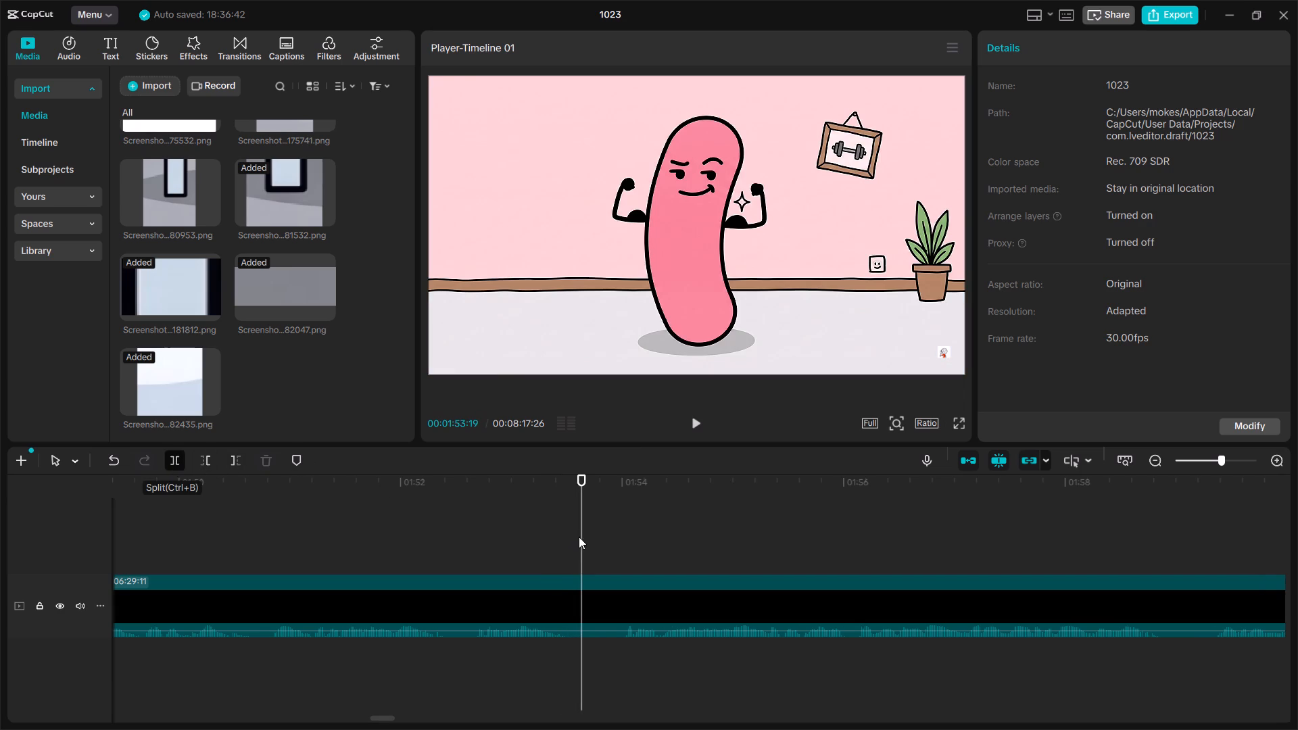
{"action": "left_click_drag", "start_coordinate": [581, 537], "coordinate": [611, 546]}
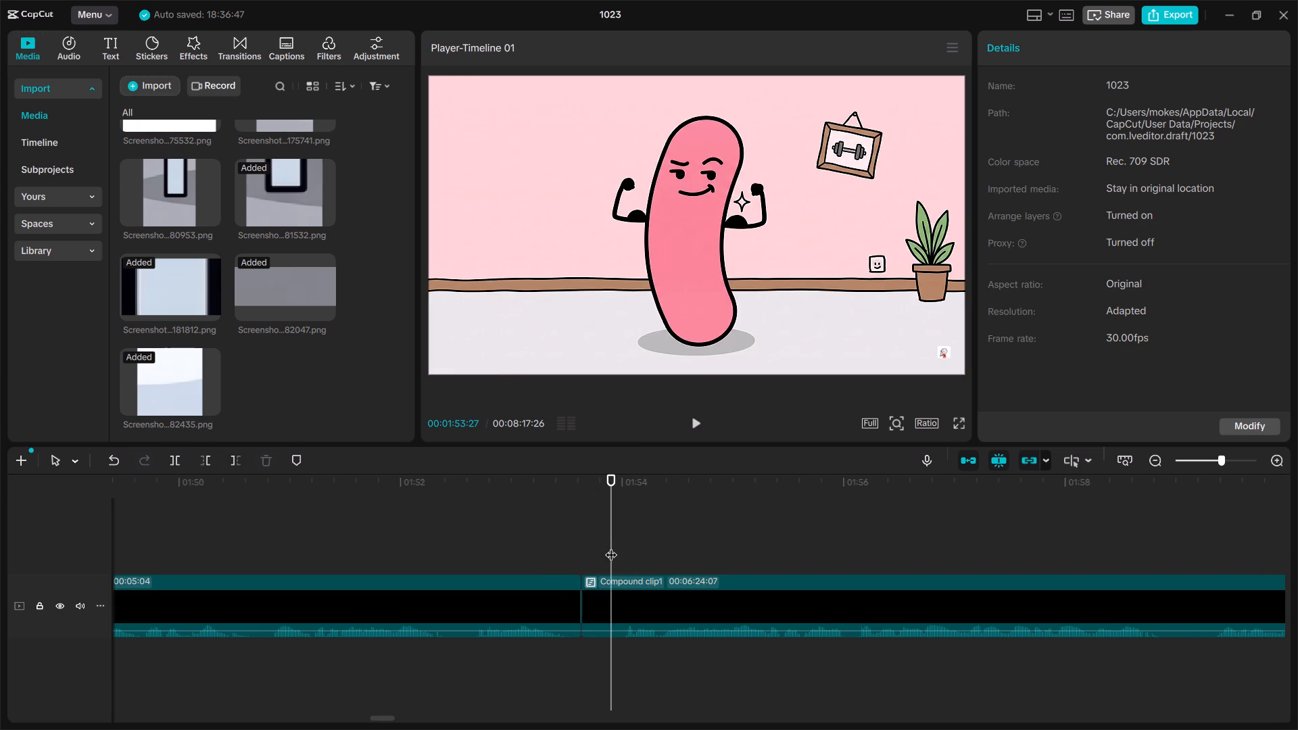
Split the clip at 00:01:53:27, in the scene of the flexing pink character, and delete the short piece just before it.
{"action": "left_click", "coordinate": [171, 462]}
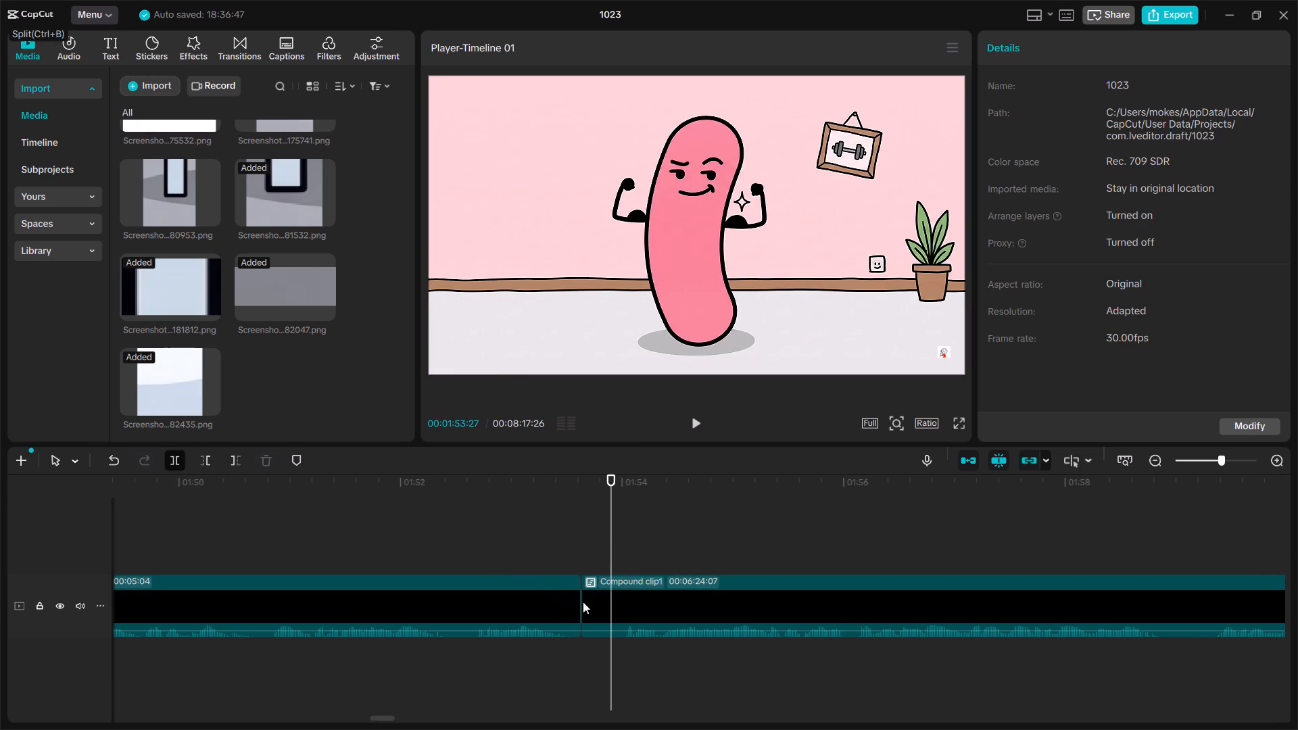
{"action": "left_click", "coordinate": [590, 604]}
{"action": "key", "text": "Delete"}
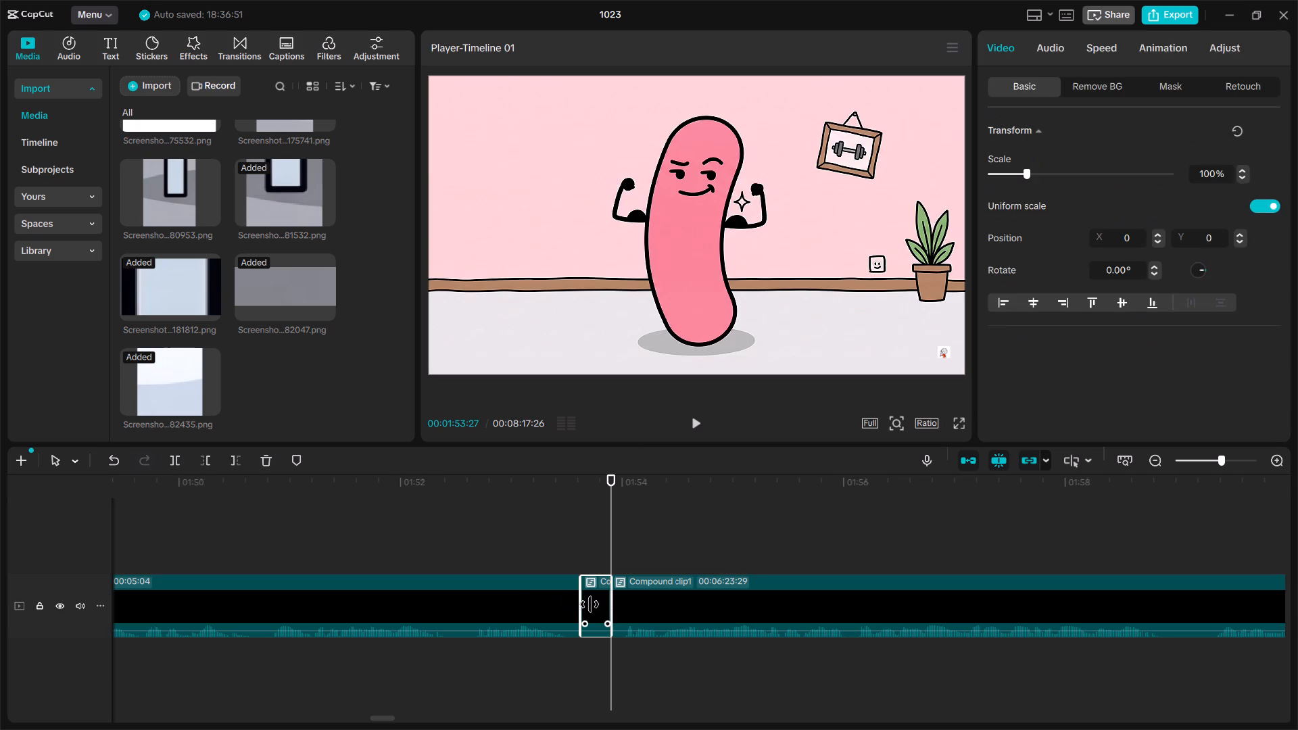
Split the clip at 00:01:58:23 and 00:01:58:28, where the pushed-caveman scene changes to the split-screen slide scene, and delete the piece between.
{"action": "scroll", "coordinate": [590, 604], "scroll_direction": "left", "scroll_amount": 4}
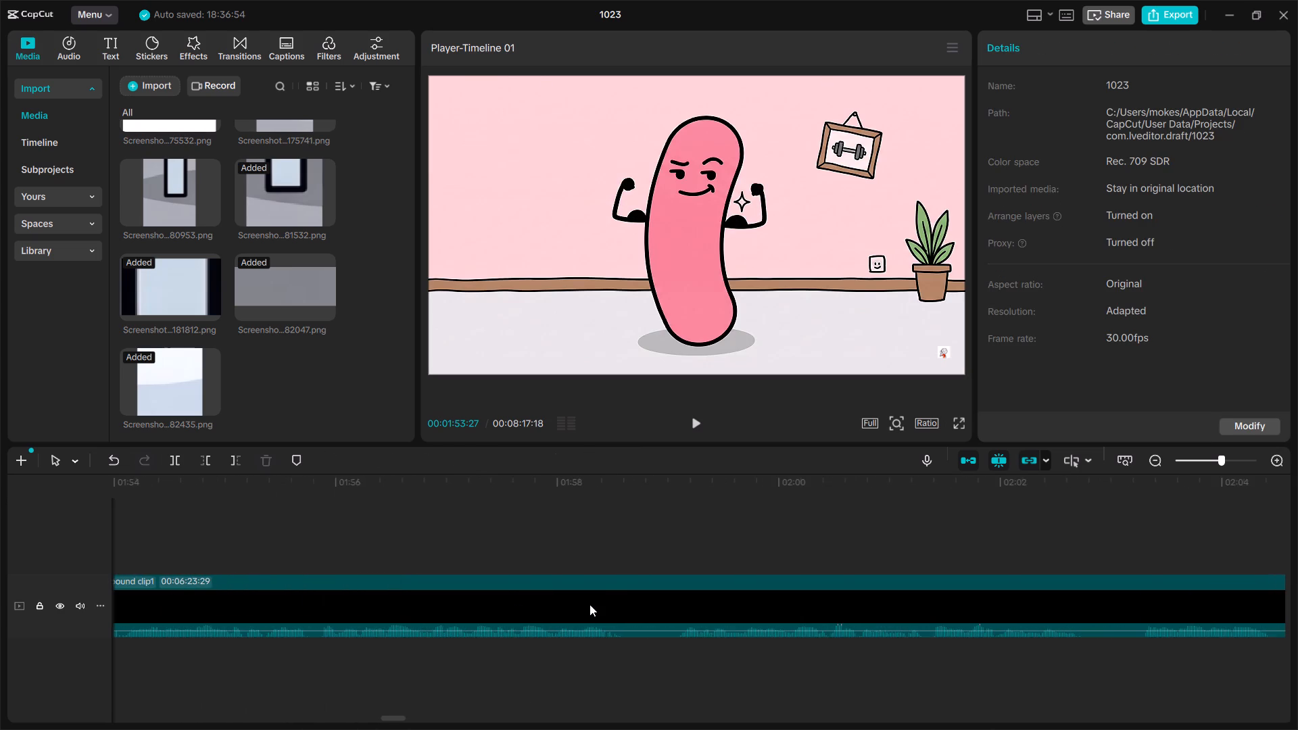
{"action": "scroll", "coordinate": [590, 604], "scroll_direction": "left", "scroll_amount": 1}
{"action": "left_click", "coordinate": [583, 562]}
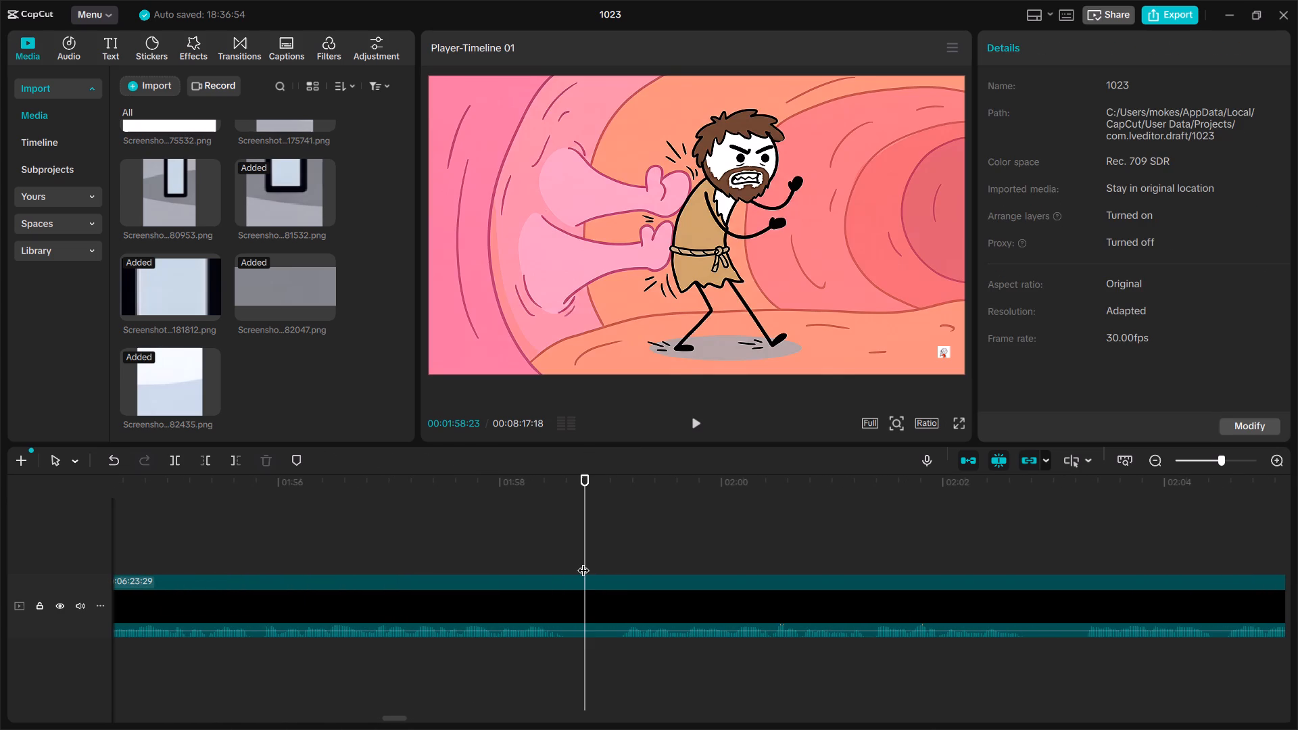
{"action": "left_click", "coordinate": [181, 460]}
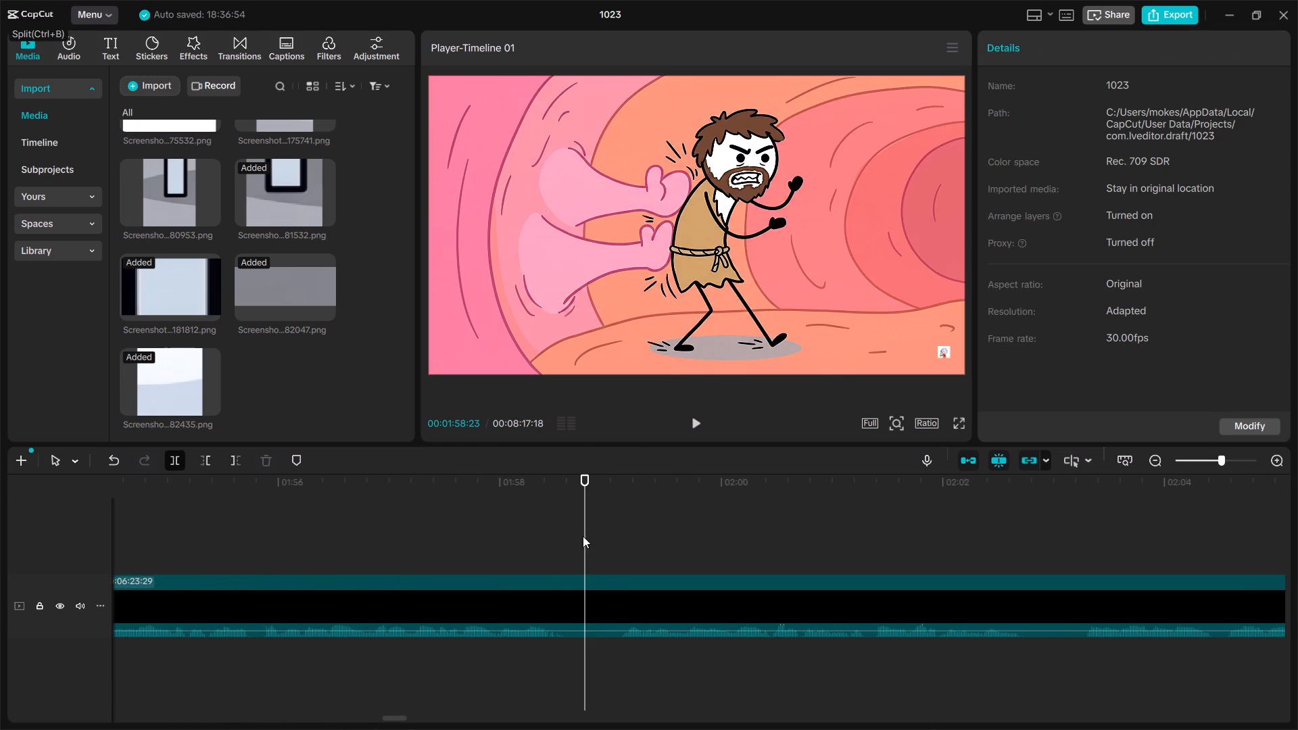
{"action": "left_click_drag", "start_coordinate": [587, 538], "coordinate": [620, 549]}
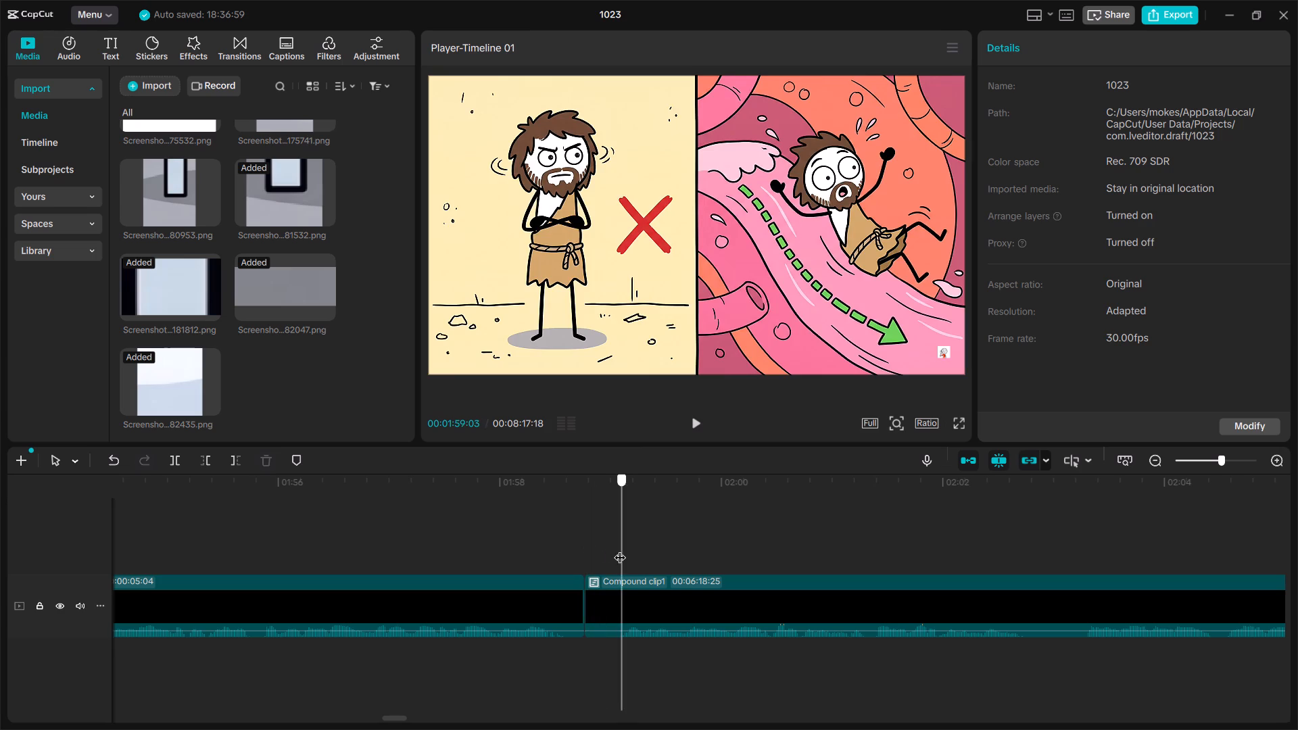
{"action": "left_click_drag", "start_coordinate": [620, 549], "coordinate": [602, 546]}
{"action": "left_click", "coordinate": [176, 467]}
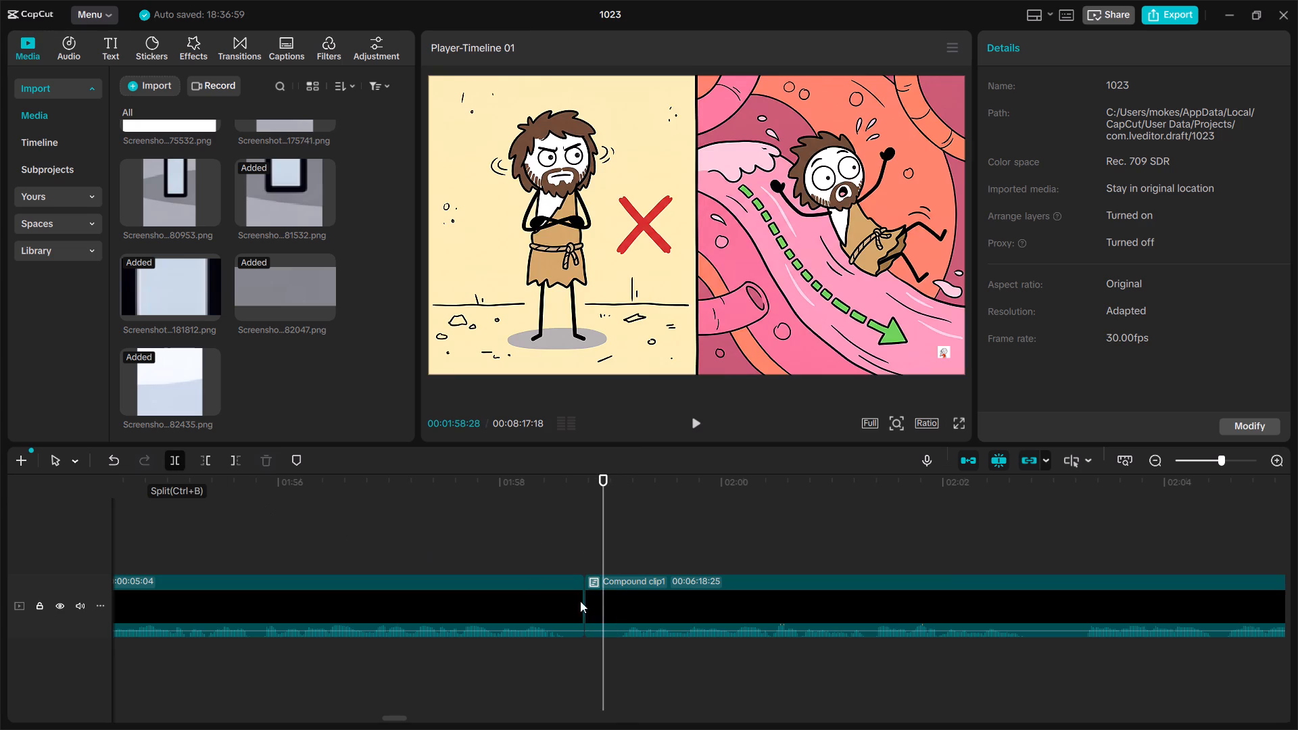
{"action": "left_click", "coordinate": [593, 606]}
{"action": "key", "text": "Delete"}
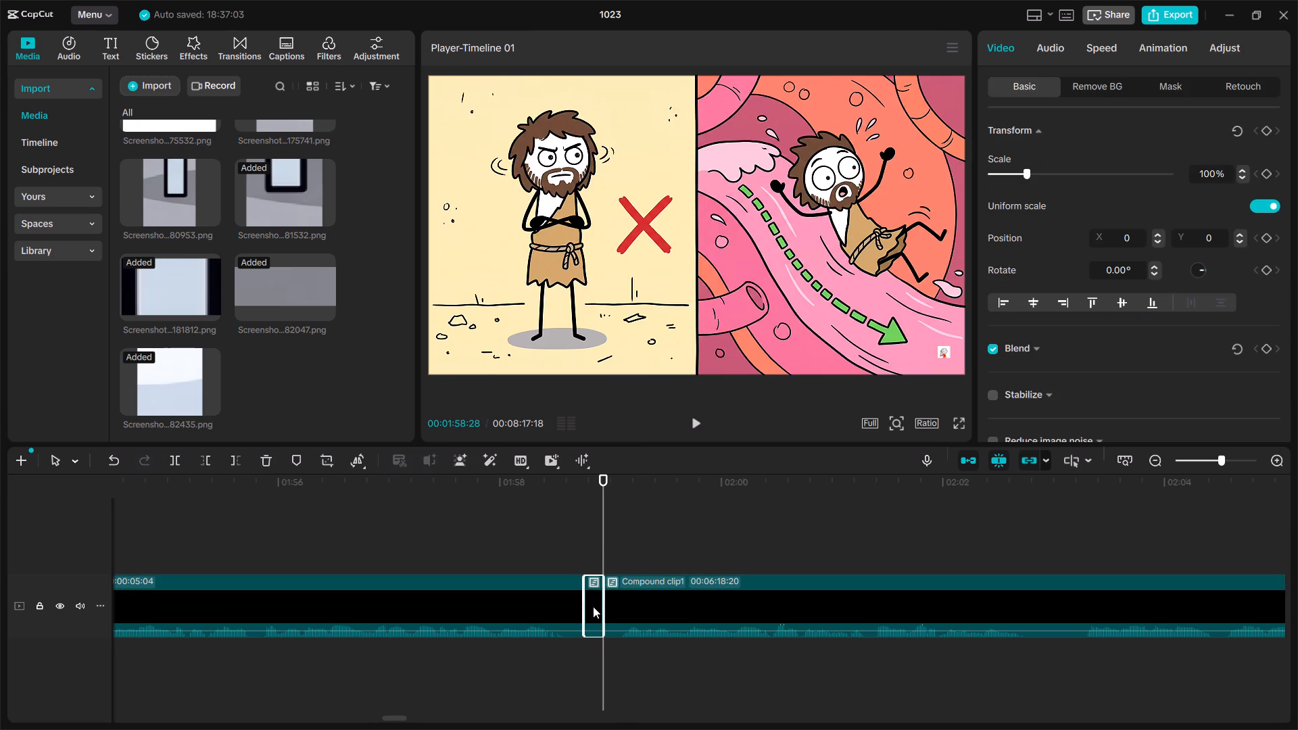
Split the clip at 00:02:02:22 and 00:02:02:27, in the scene of the worried caveman by the escalator, and delete the piece between.
{"action": "scroll", "coordinate": [593, 606], "scroll_direction": "left", "scroll_amount": 2}
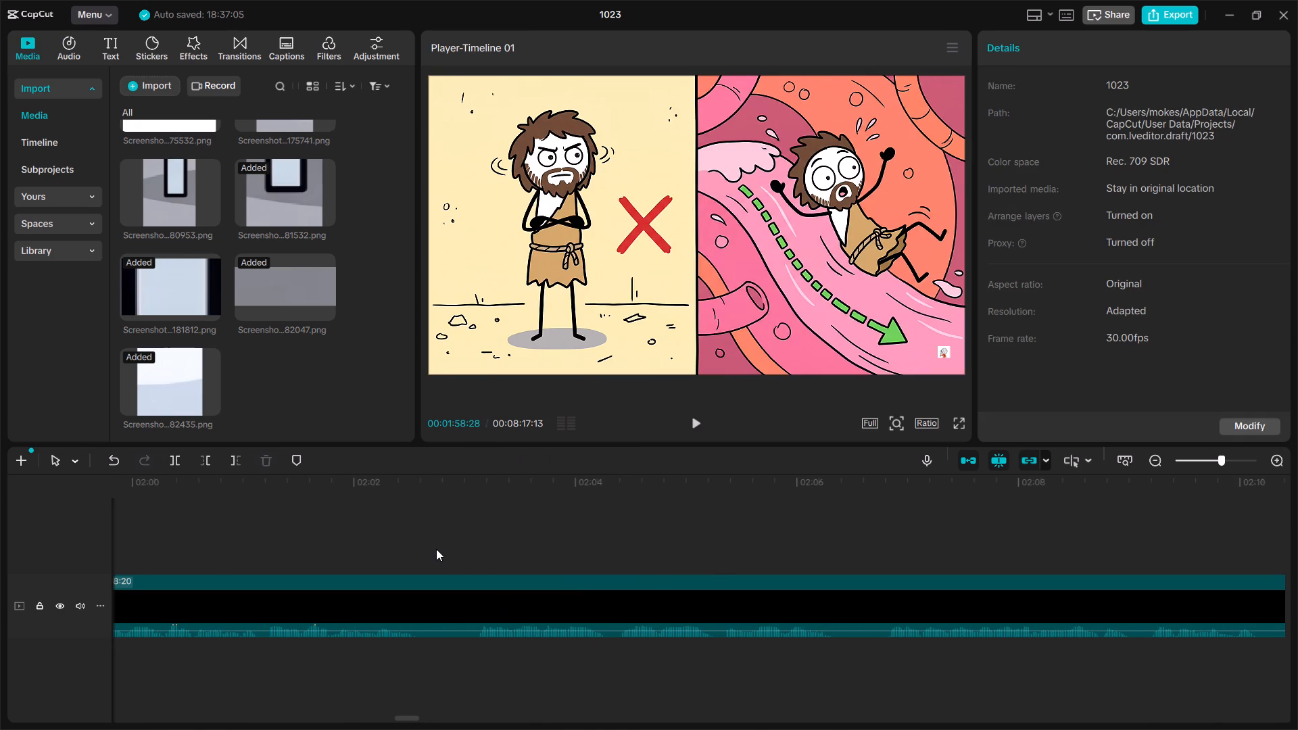
{"action": "left_click", "coordinate": [436, 549]}
{"action": "left_click", "coordinate": [180, 465]}
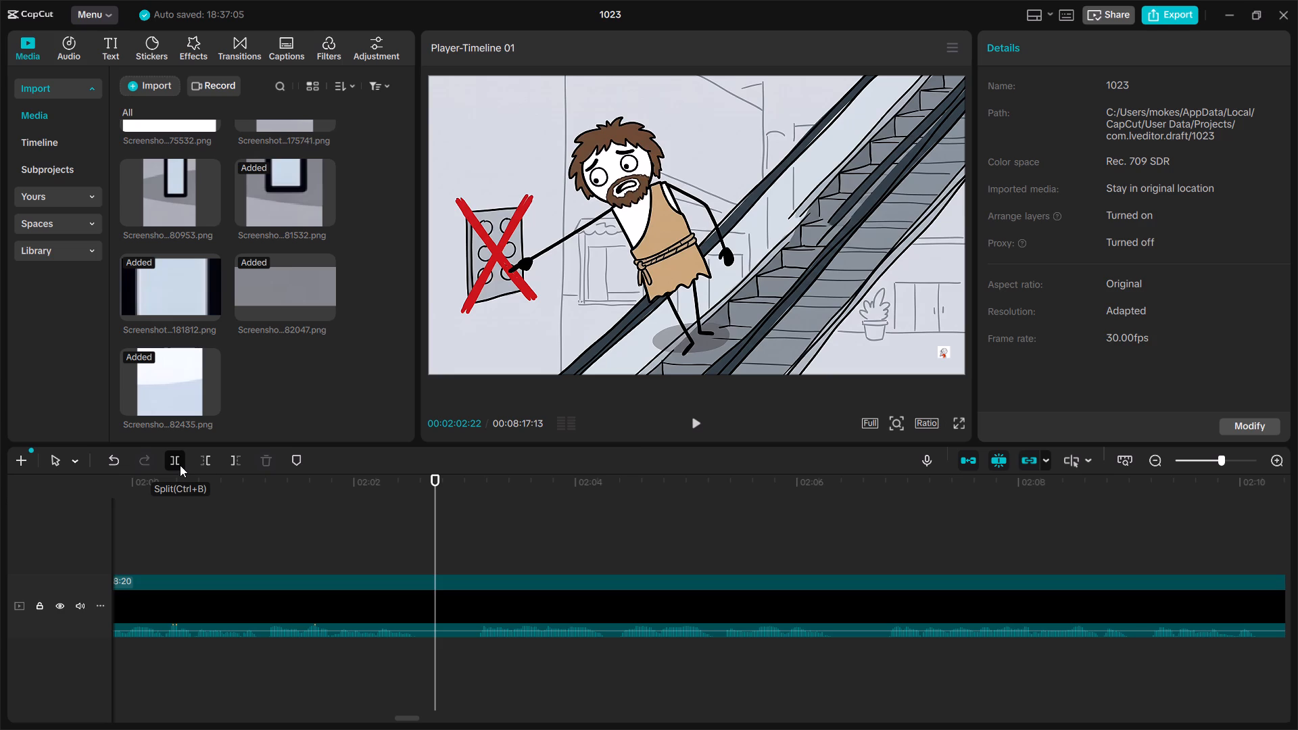
{"action": "left_click", "coordinate": [453, 520]}
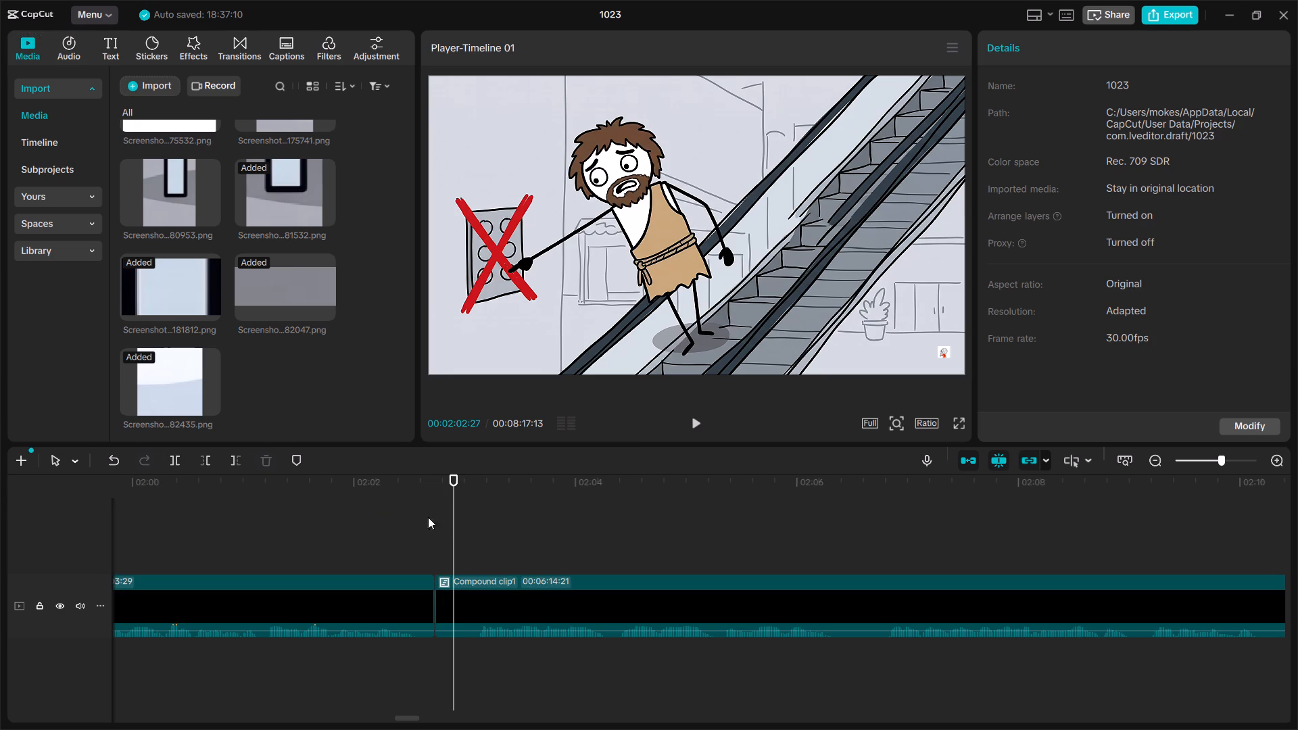
{"action": "left_click", "coordinate": [174, 462]}
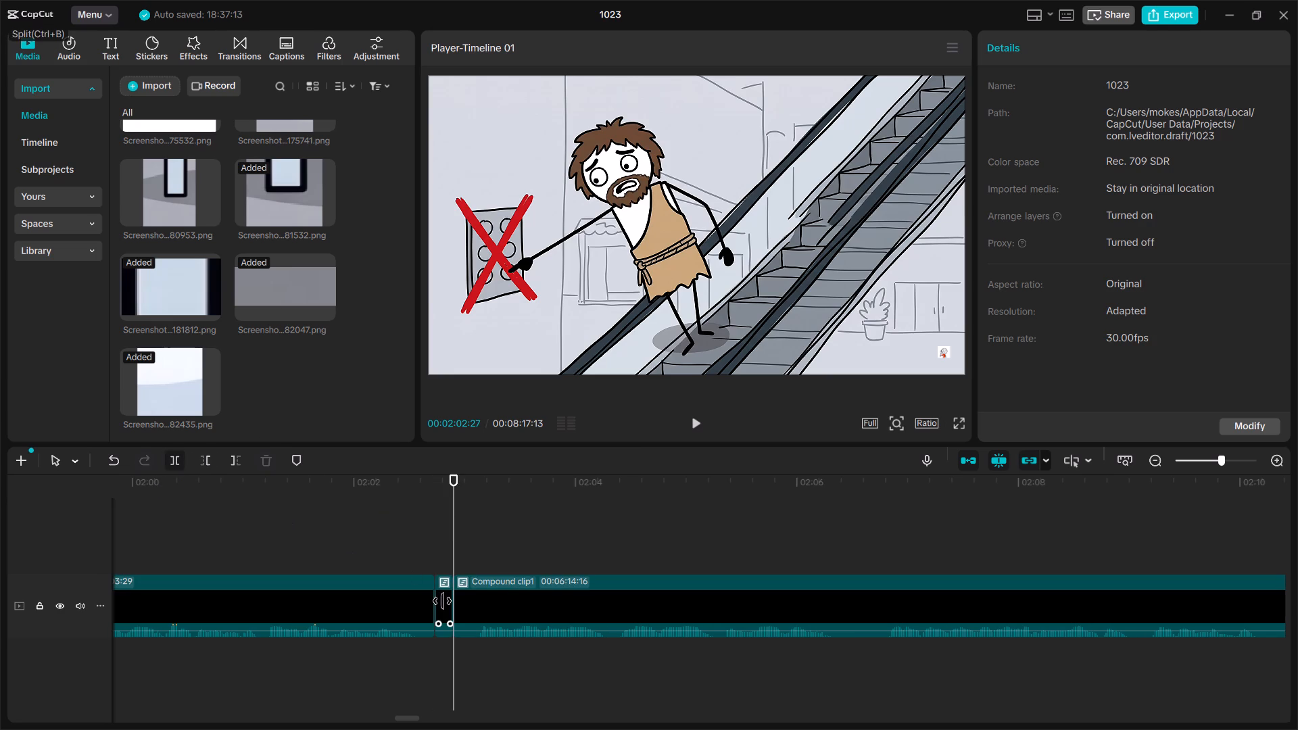
{"action": "left_click", "coordinate": [442, 601]}
{"action": "key", "text": "Delete"}
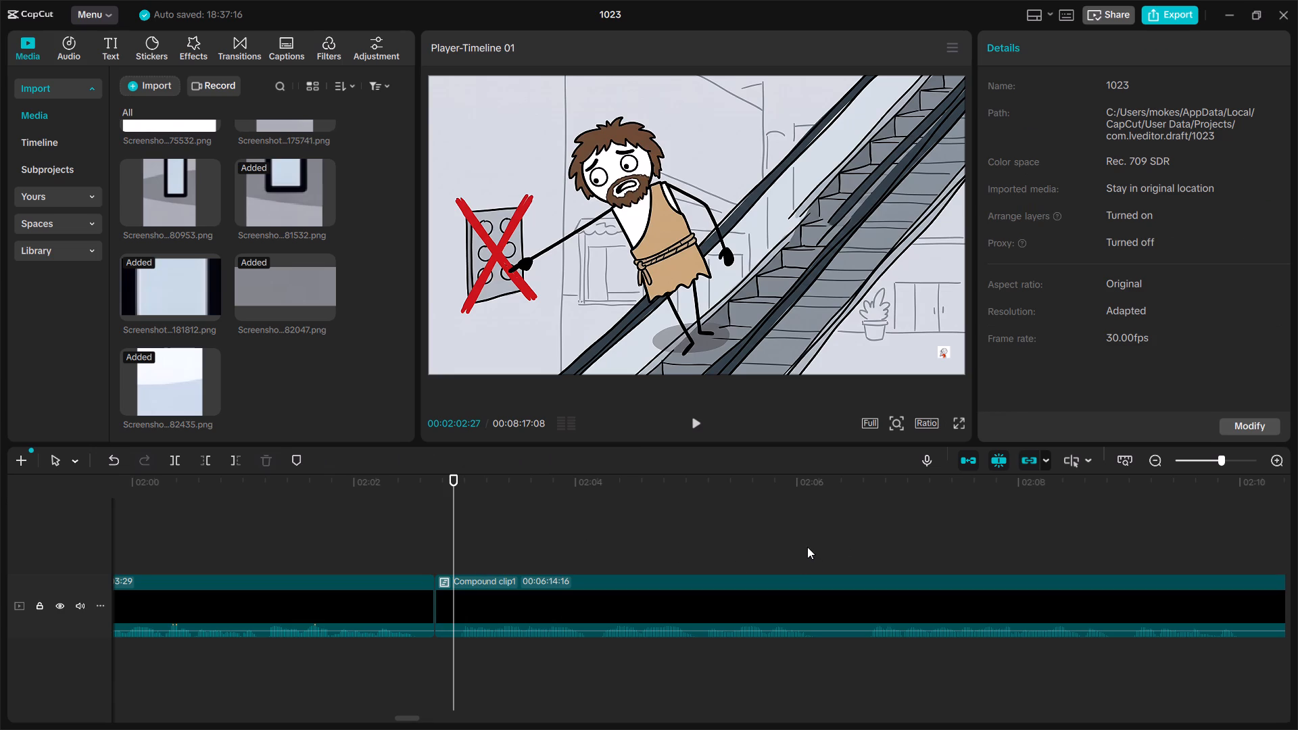
Split the clip at 00:02:20:05 and 00:02:20:11, in the "WOULD NOT RECOMMEND" sign scene, and delete the piece between.
{"action": "scroll", "coordinate": [827, 539], "scroll_direction": "left", "scroll_amount": 3}
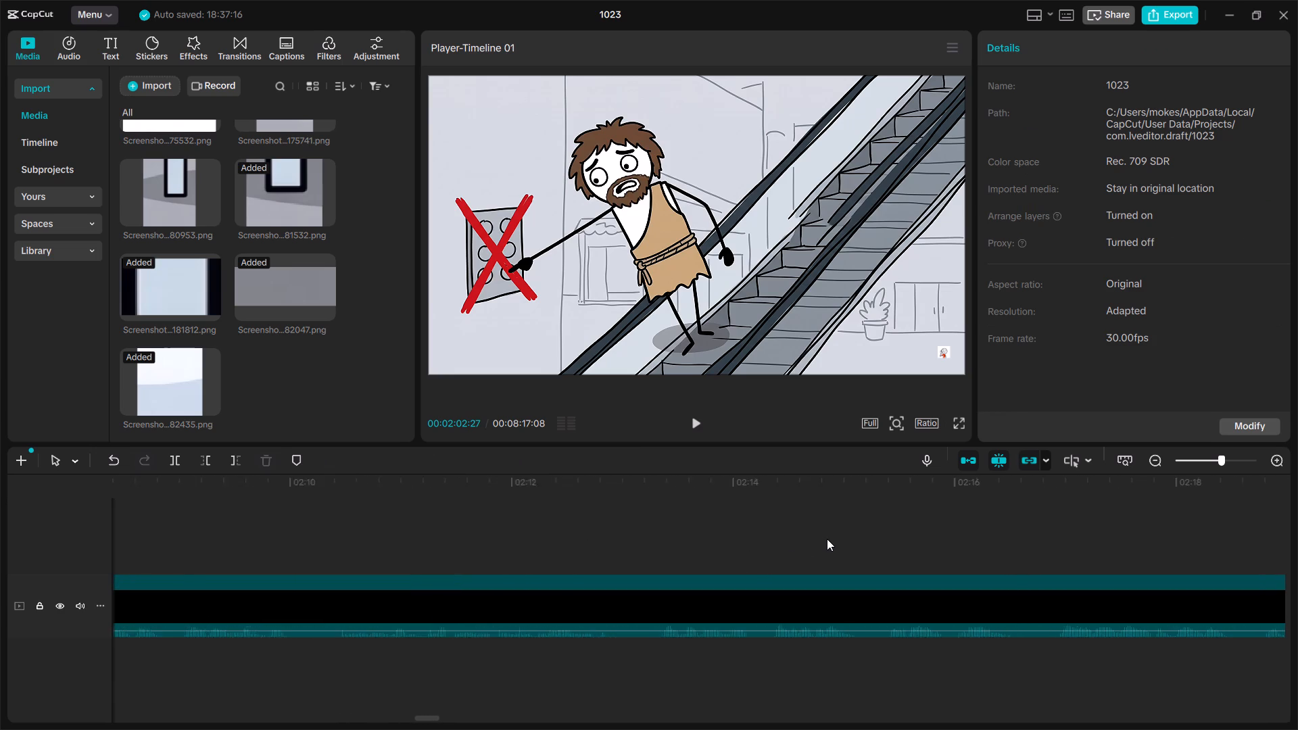
{"action": "scroll", "coordinate": [827, 539], "scroll_direction": "left", "scroll_amount": 4}
{"action": "left_click", "coordinate": [534, 537]}
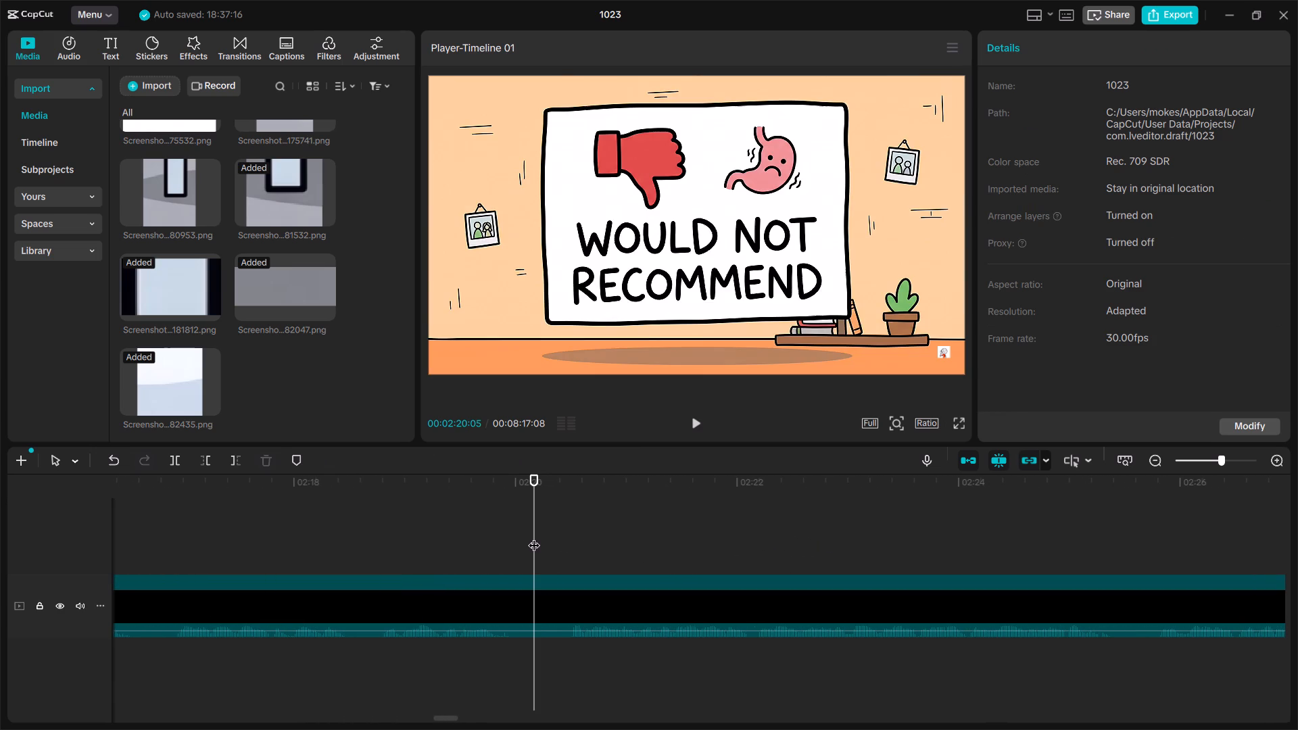
{"action": "left_click", "coordinate": [180, 464]}
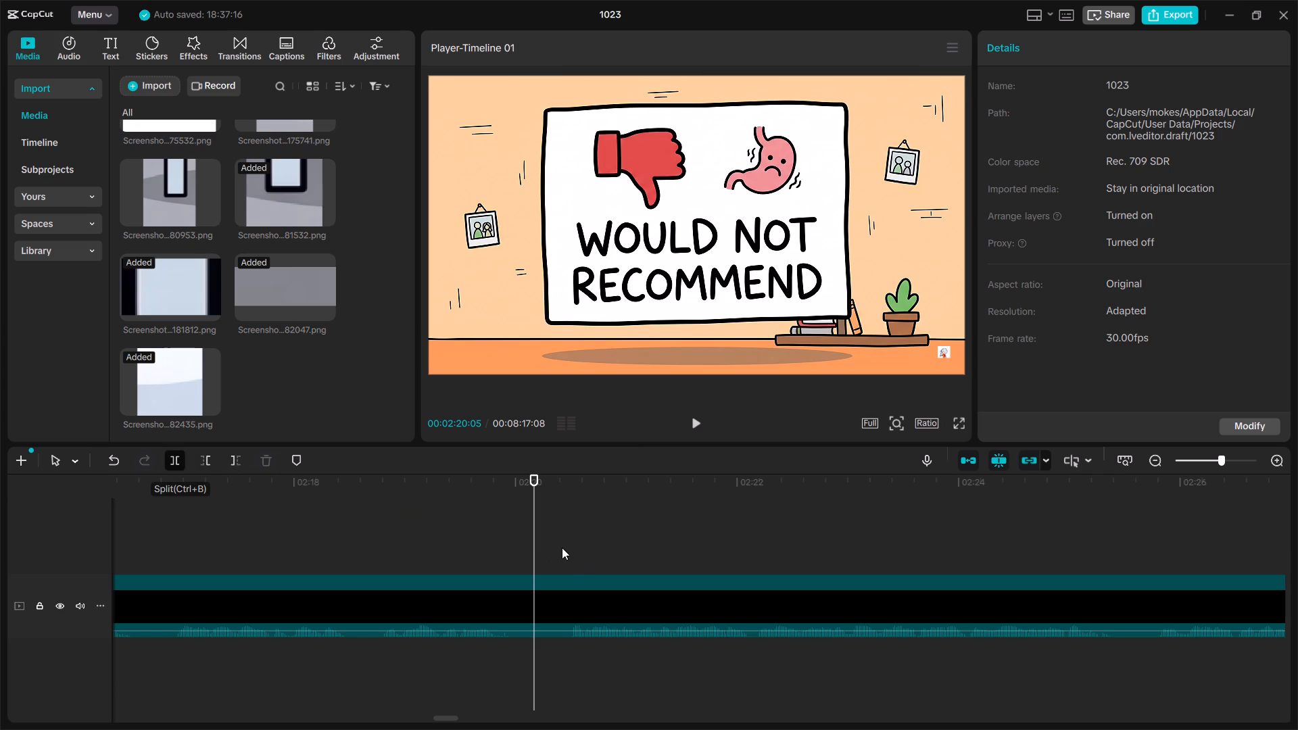
{"action": "left_click", "coordinate": [554, 545]}
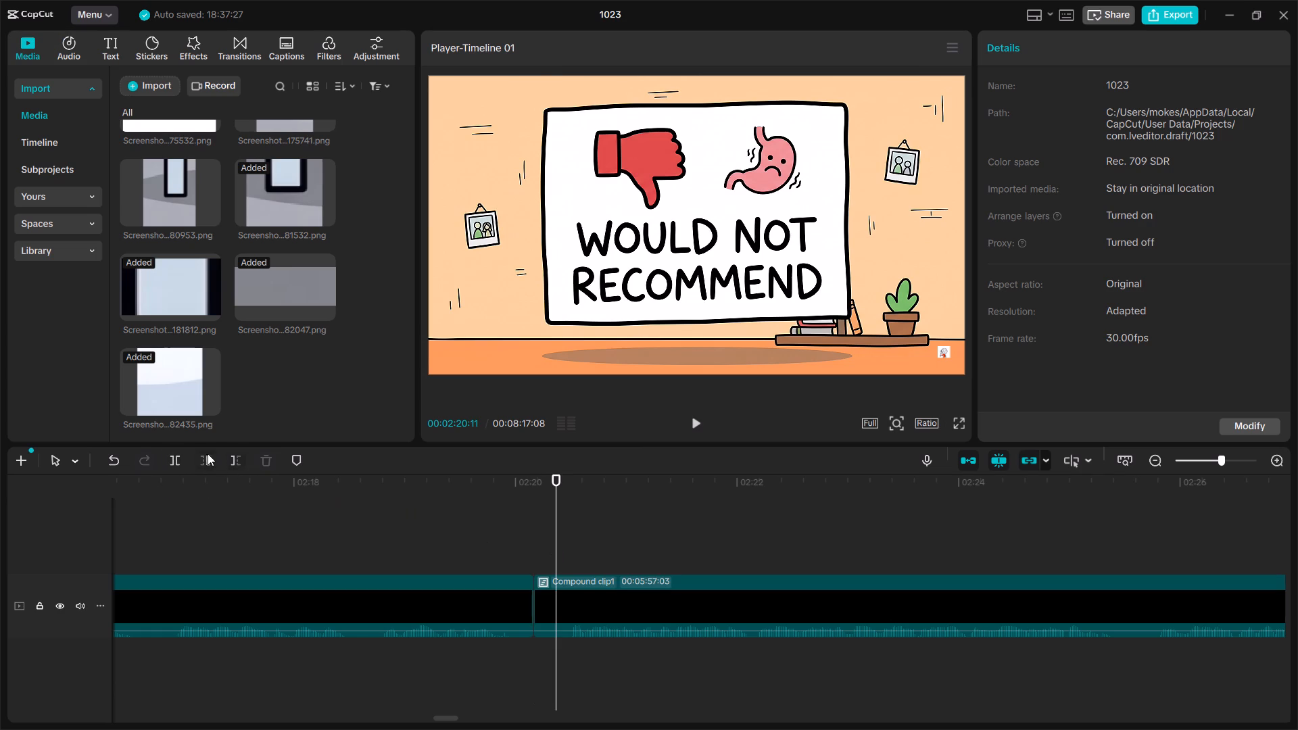
{"action": "left_click", "coordinate": [186, 460]}
{"action": "left_click", "coordinate": [180, 458]}
{"action": "left_click", "coordinate": [547, 604]}
{"action": "key", "text": "Delete"}
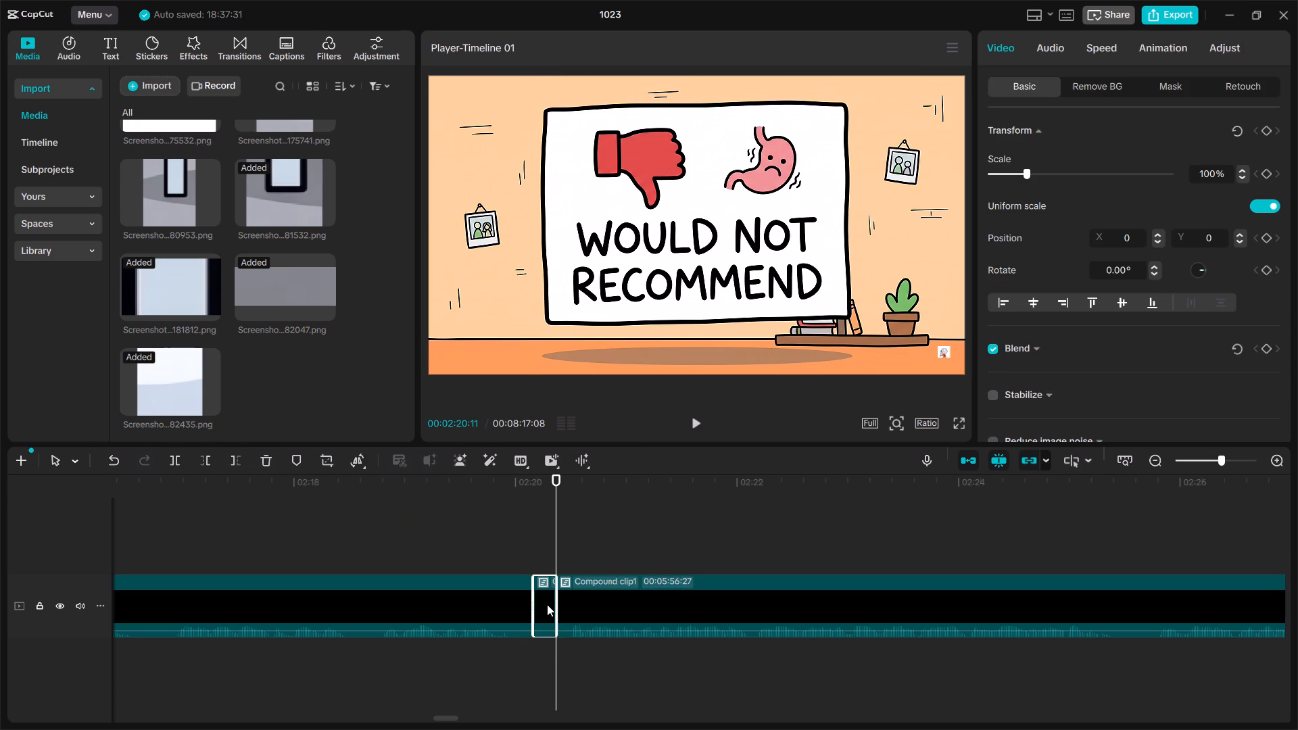
Split the clip at 00:02:28:12 and 00:02:28:21, in the "WEIRD" caveman scene, and delete the piece between.
{"action": "scroll", "coordinate": [547, 604], "scroll_direction": "left", "scroll_amount": 3}
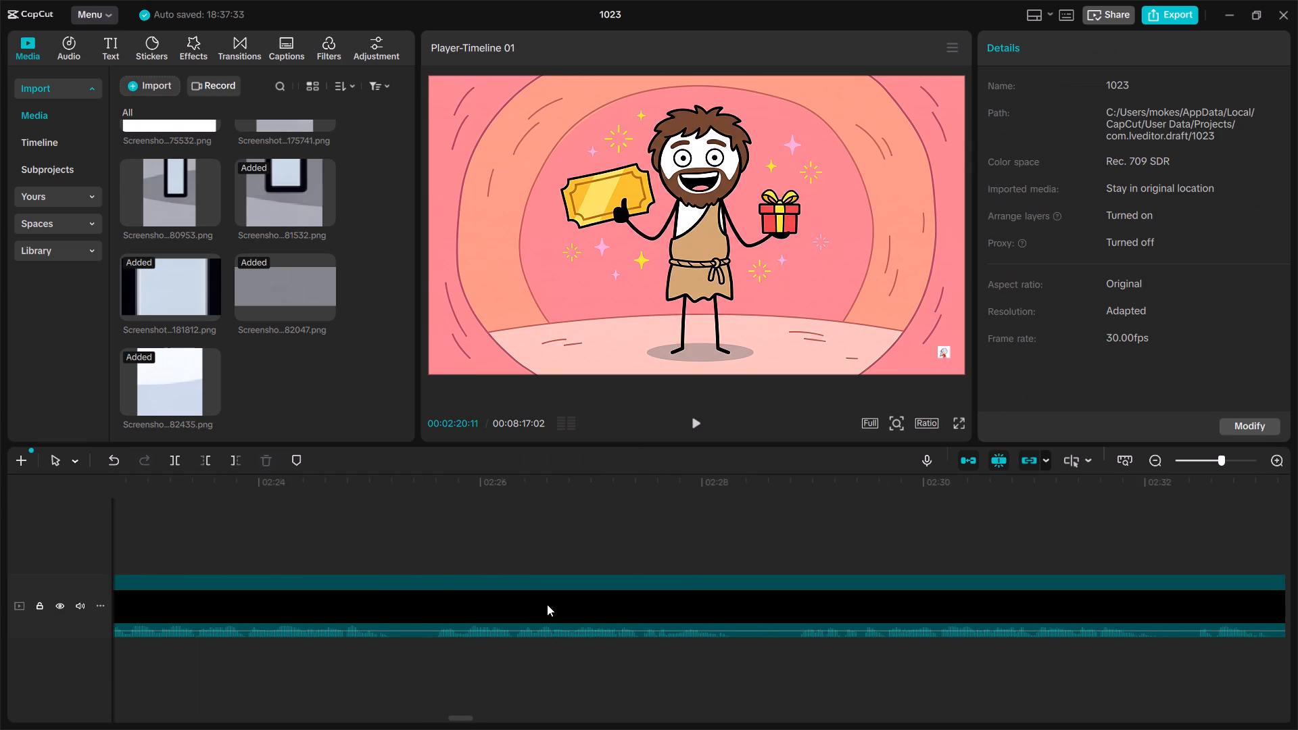
{"action": "scroll", "coordinate": [547, 604], "scroll_direction": "left", "scroll_amount": 1}
{"action": "left_click", "coordinate": [658, 543]}
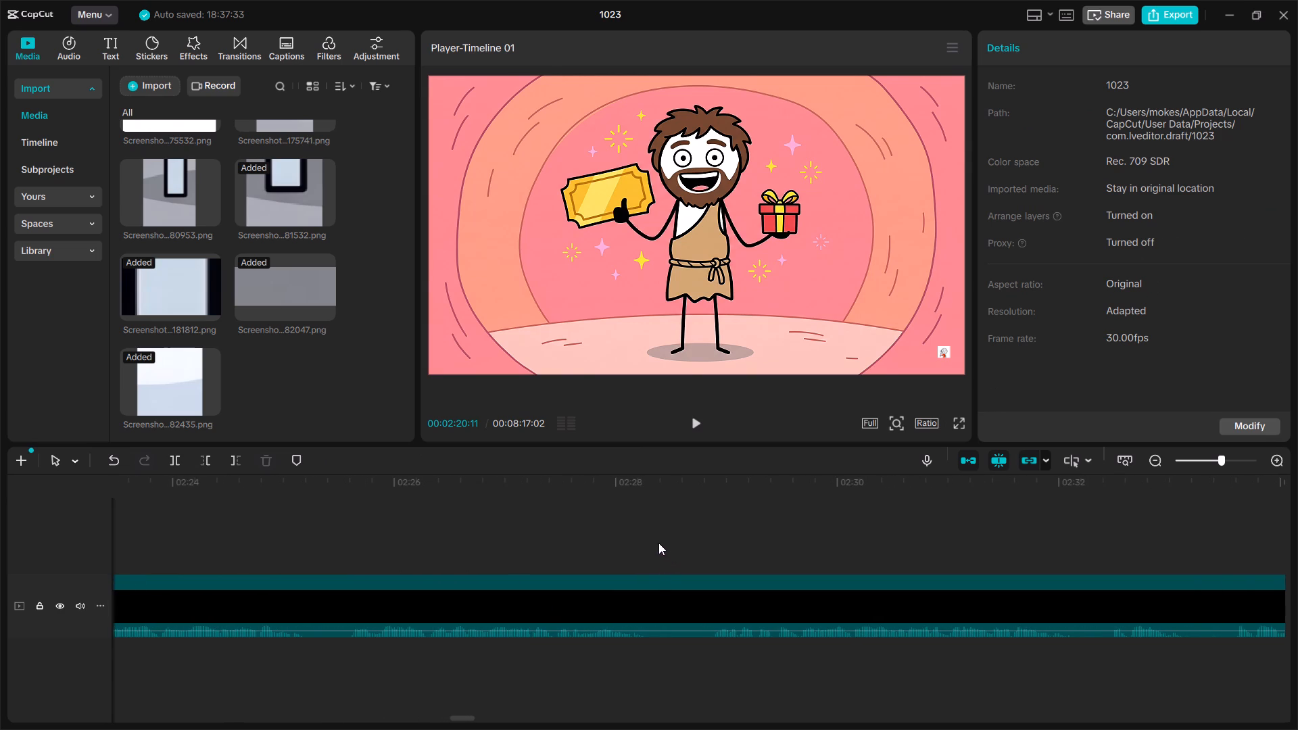
{"action": "left_click", "coordinate": [171, 460]}
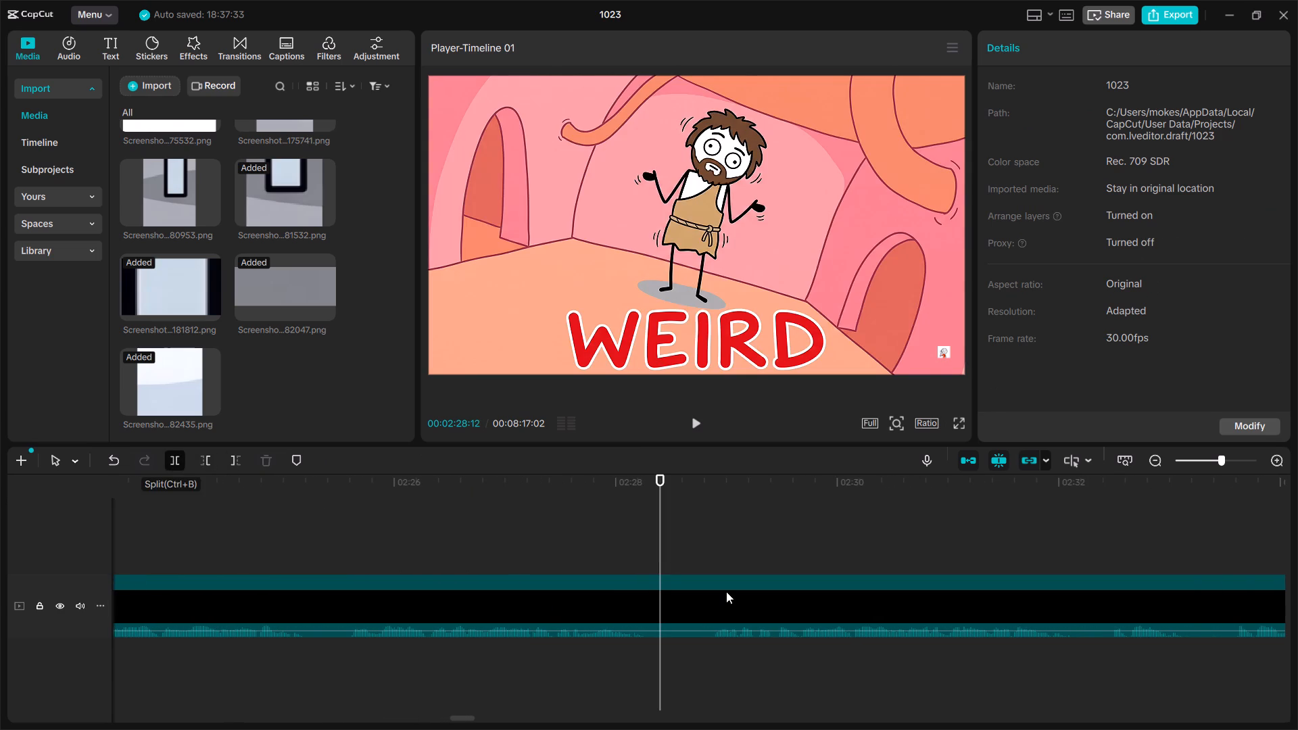
{"action": "left_click", "coordinate": [689, 550]}
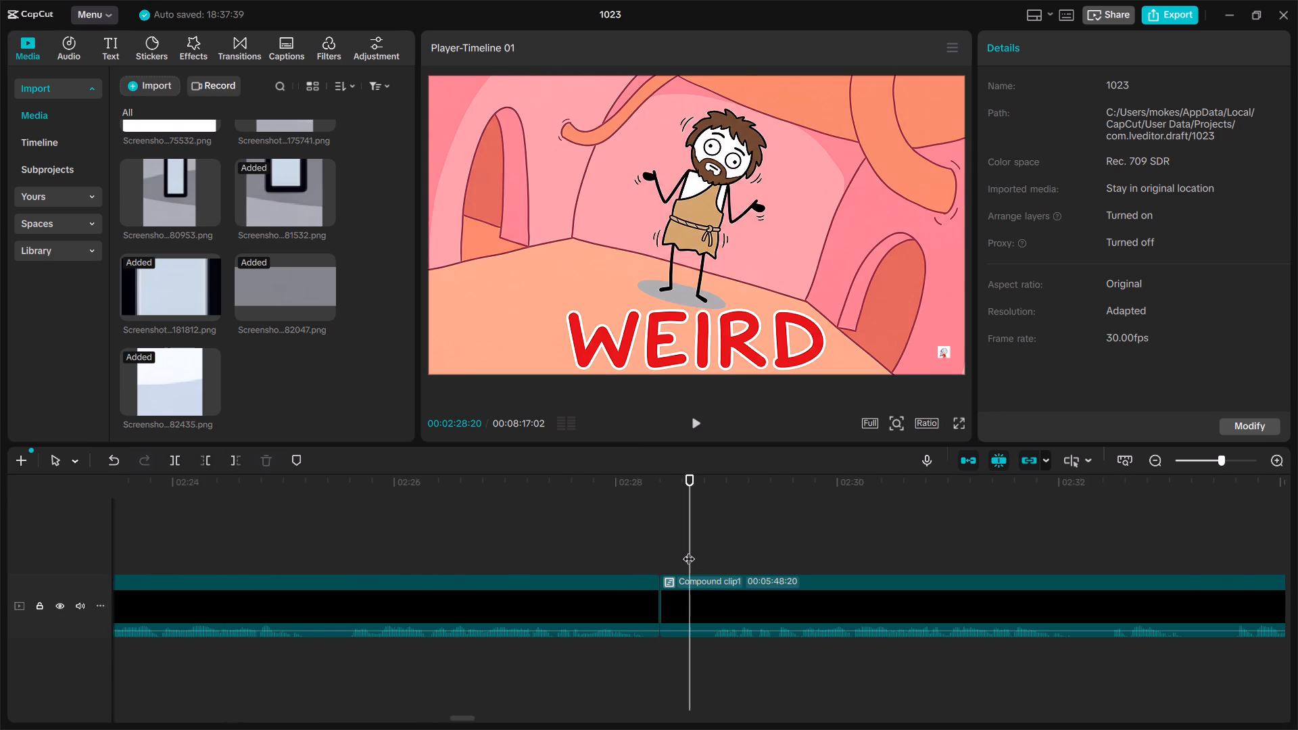
{"action": "left_click", "coordinate": [689, 550]}
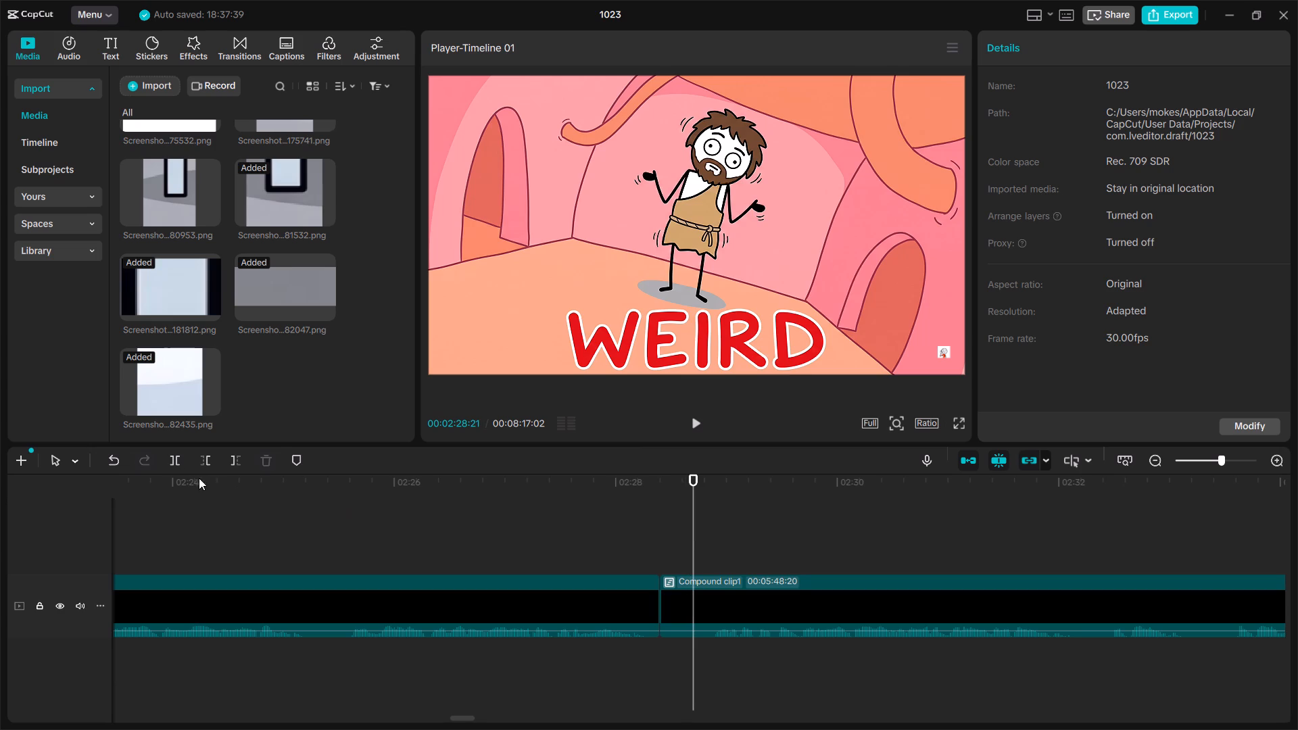
{"action": "left_click", "coordinate": [172, 462]}
{"action": "left_click", "coordinate": [681, 601]}
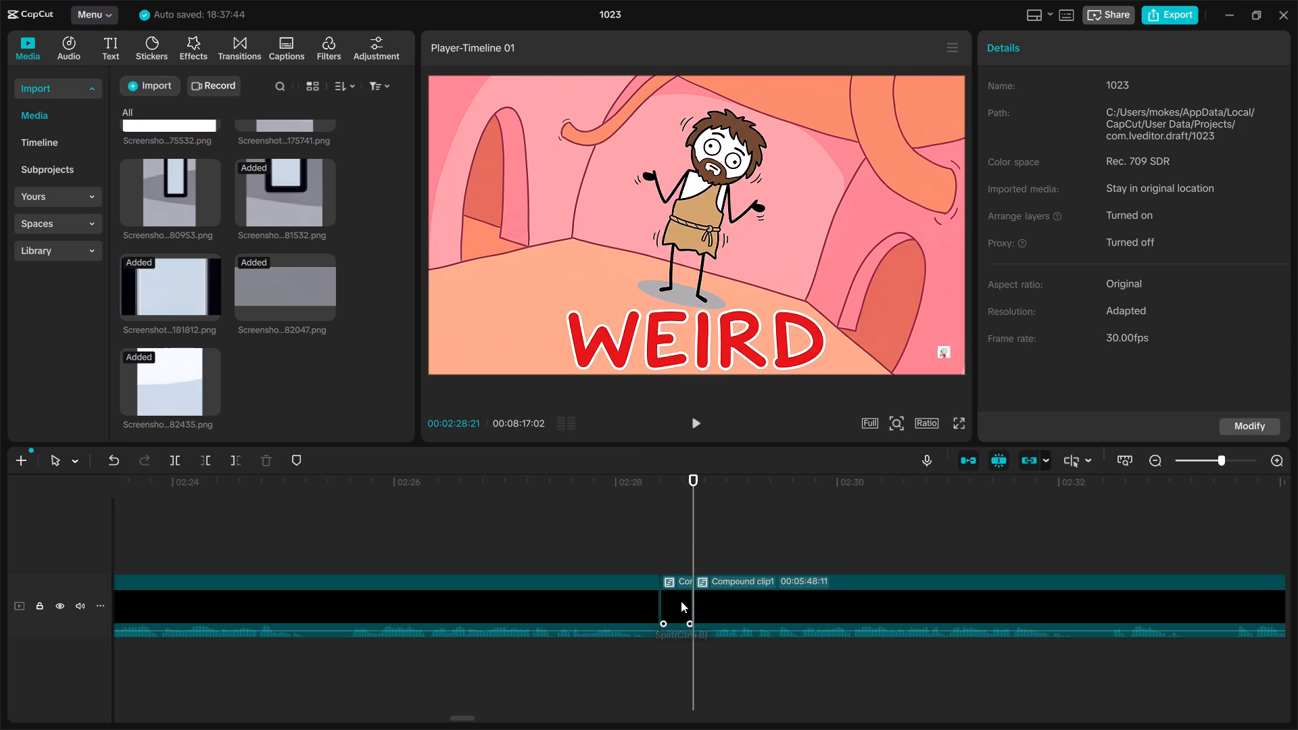
{"action": "key", "text": "Delete"}
Split the clip at 00:02:32:28 and 00:02:33:05, in the close-up of the mammoth raising its trunk, and delete the piece between.
{"action": "scroll", "coordinate": [681, 601], "scroll_direction": "left", "scroll_amount": 2}
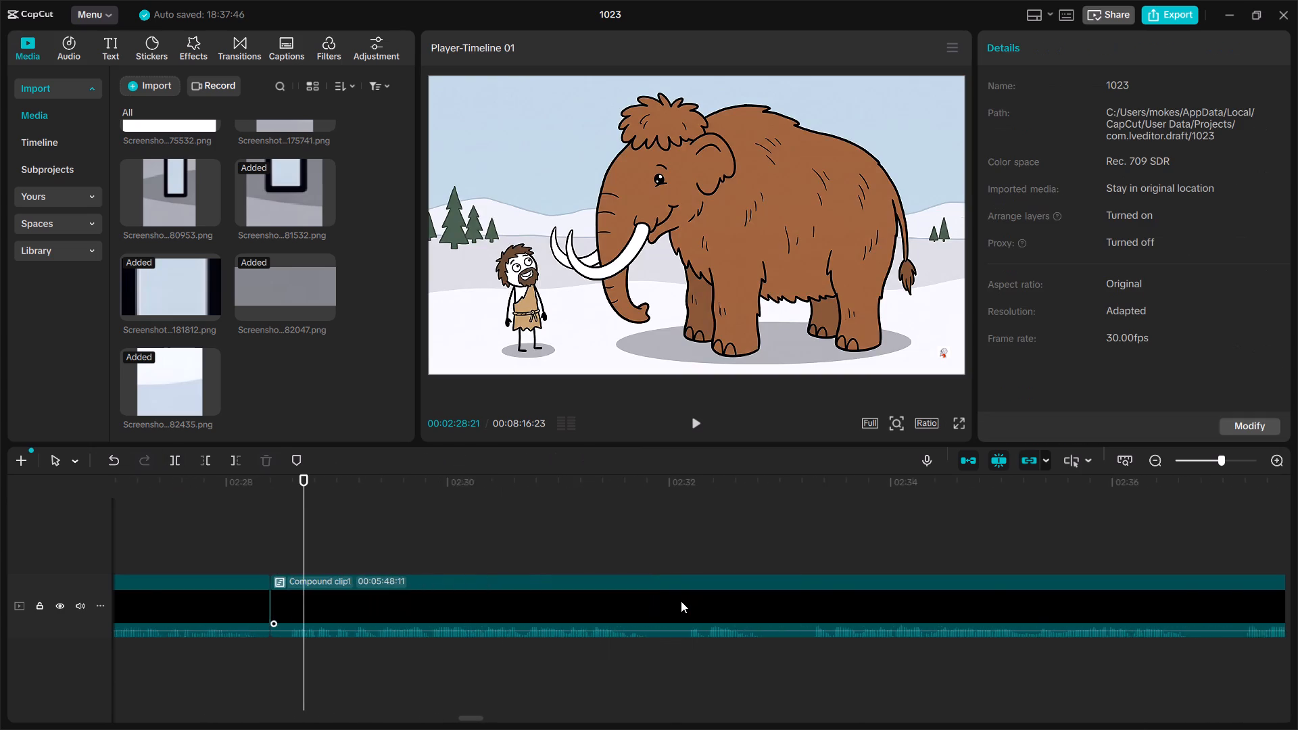
{"action": "scroll", "coordinate": [681, 601], "scroll_direction": "left", "scroll_amount": 1}
{"action": "left_click", "coordinate": [559, 541]}
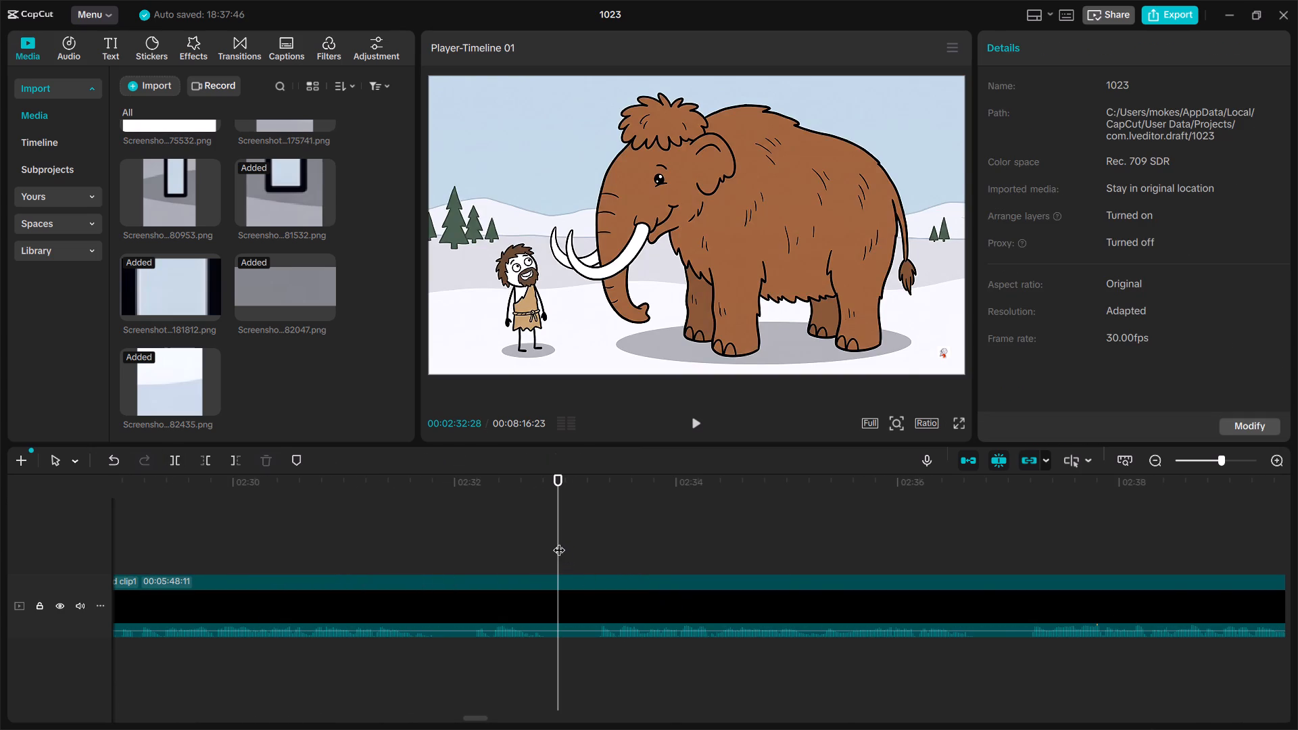
{"action": "left_click", "coordinate": [177, 457]}
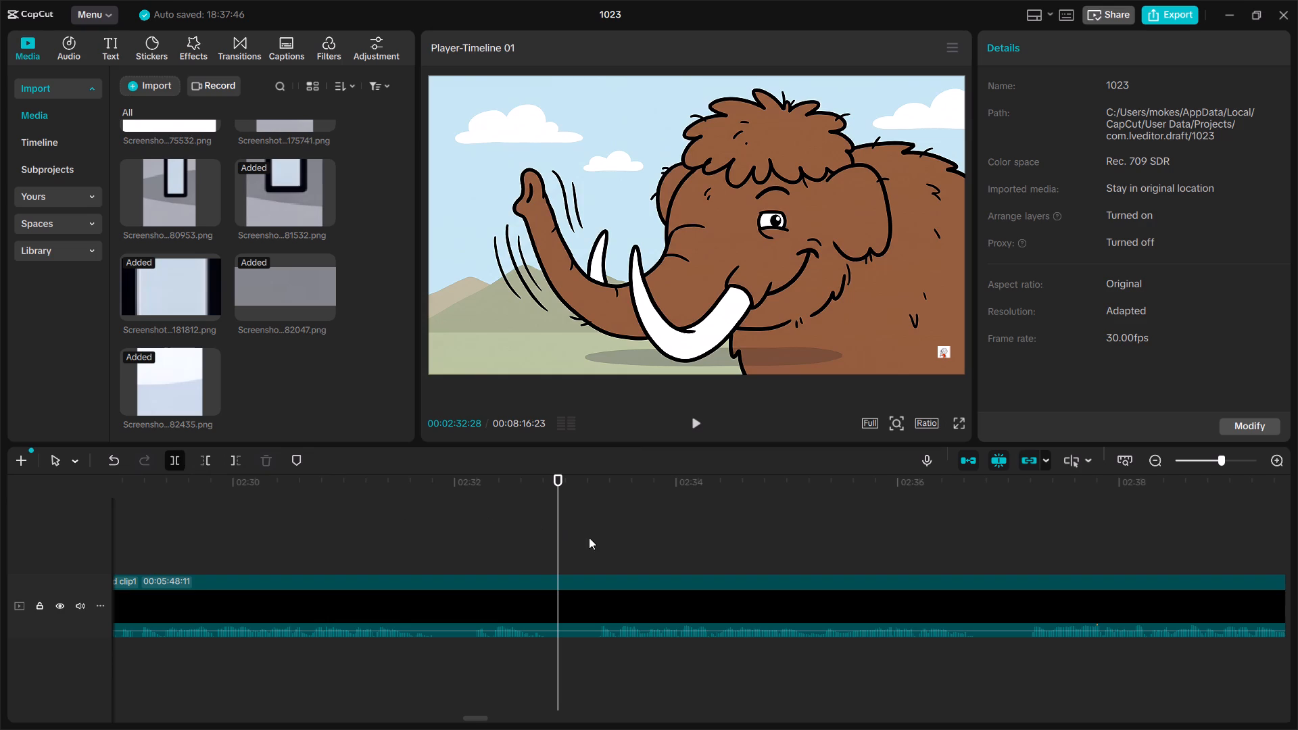
{"action": "left_click", "coordinate": [583, 539]}
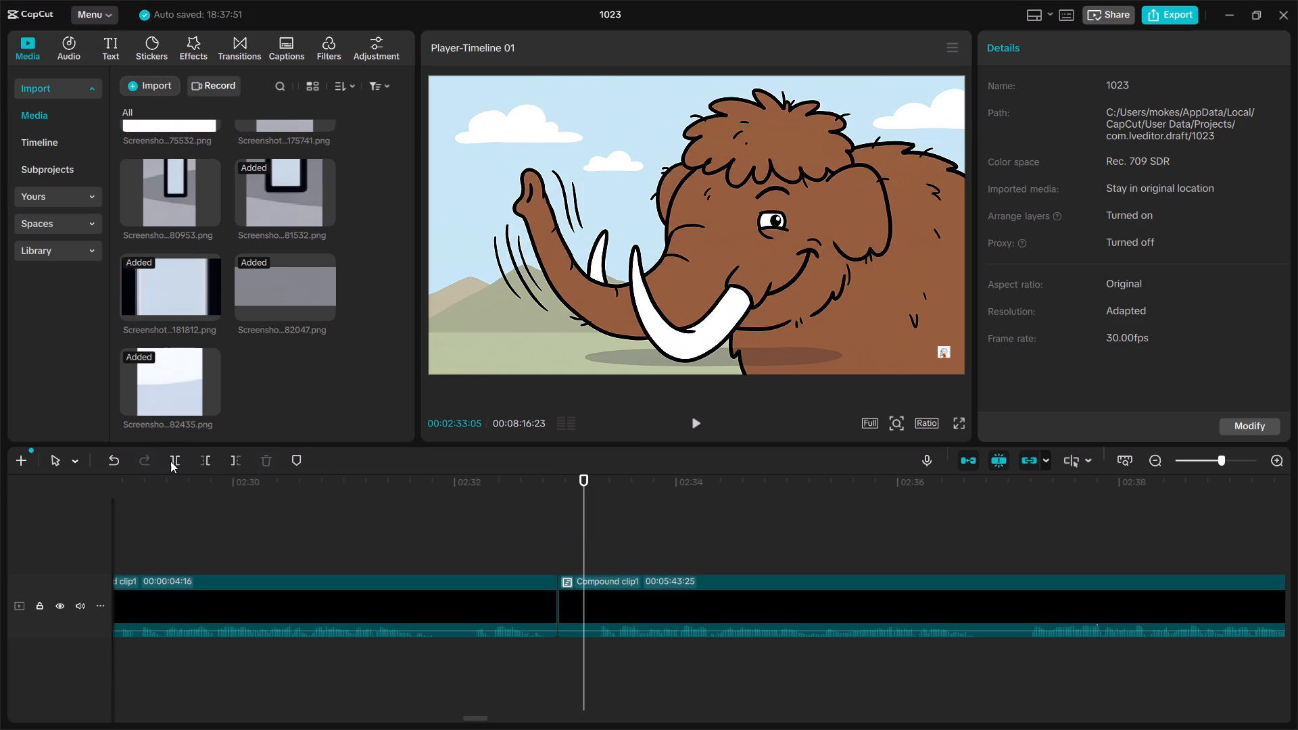
{"action": "left_click", "coordinate": [179, 463]}
{"action": "left_click", "coordinate": [570, 600]}
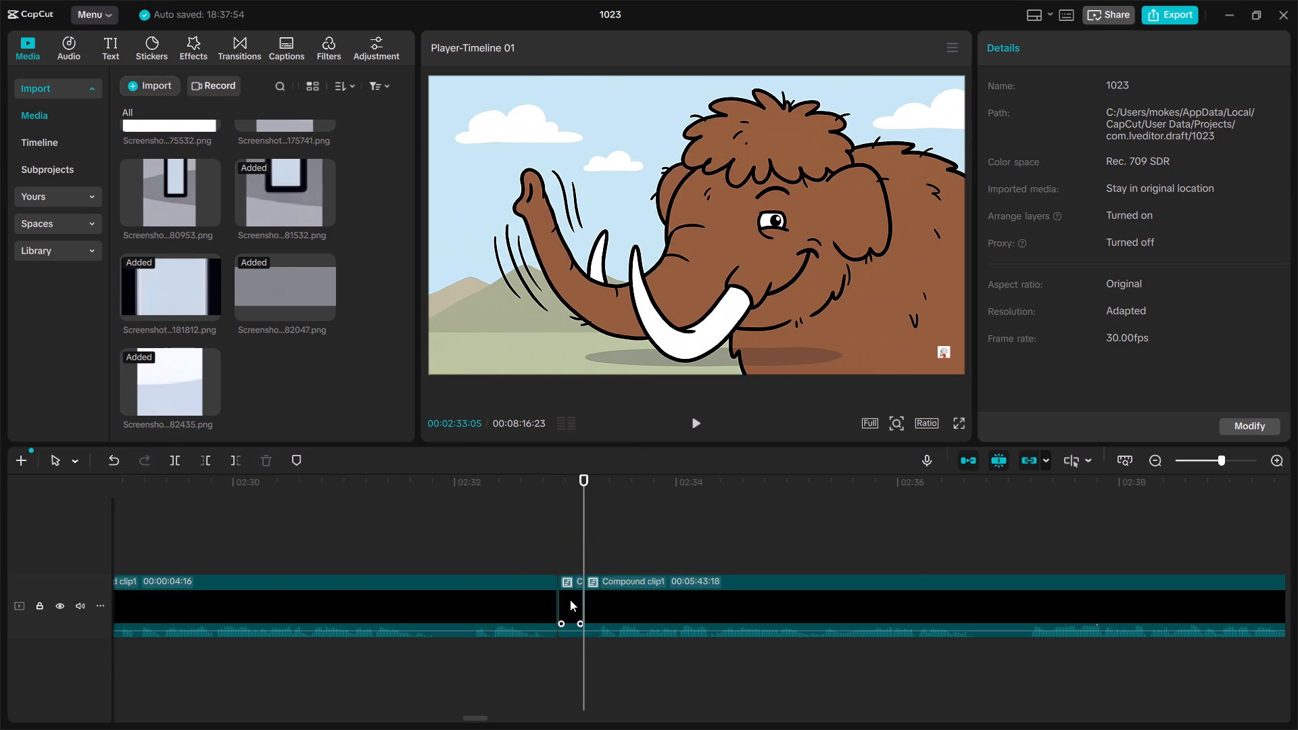
{"action": "key", "text": "Delete"}
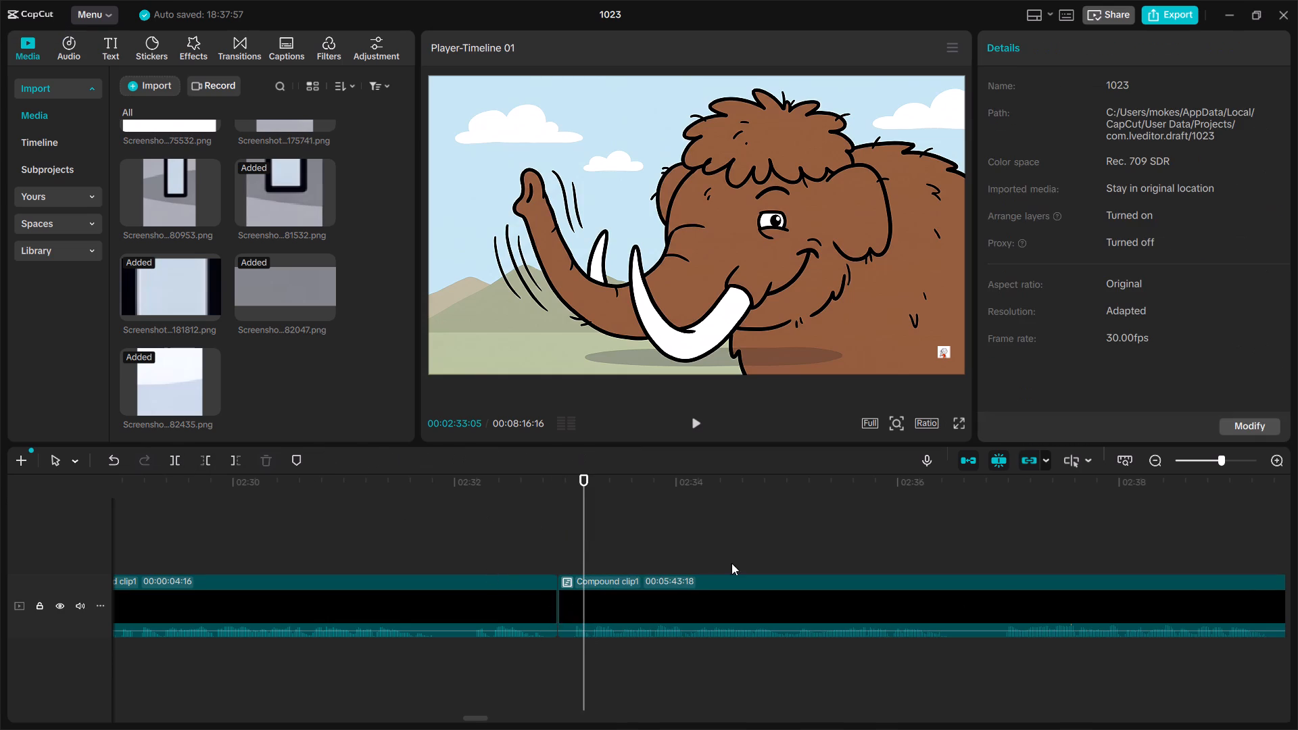
Split the clip at 00:02:36:22 and 00:02:36:17, in the pink dome house scene, and delete the piece between.
{"action": "left_click", "coordinate": [958, 550]}
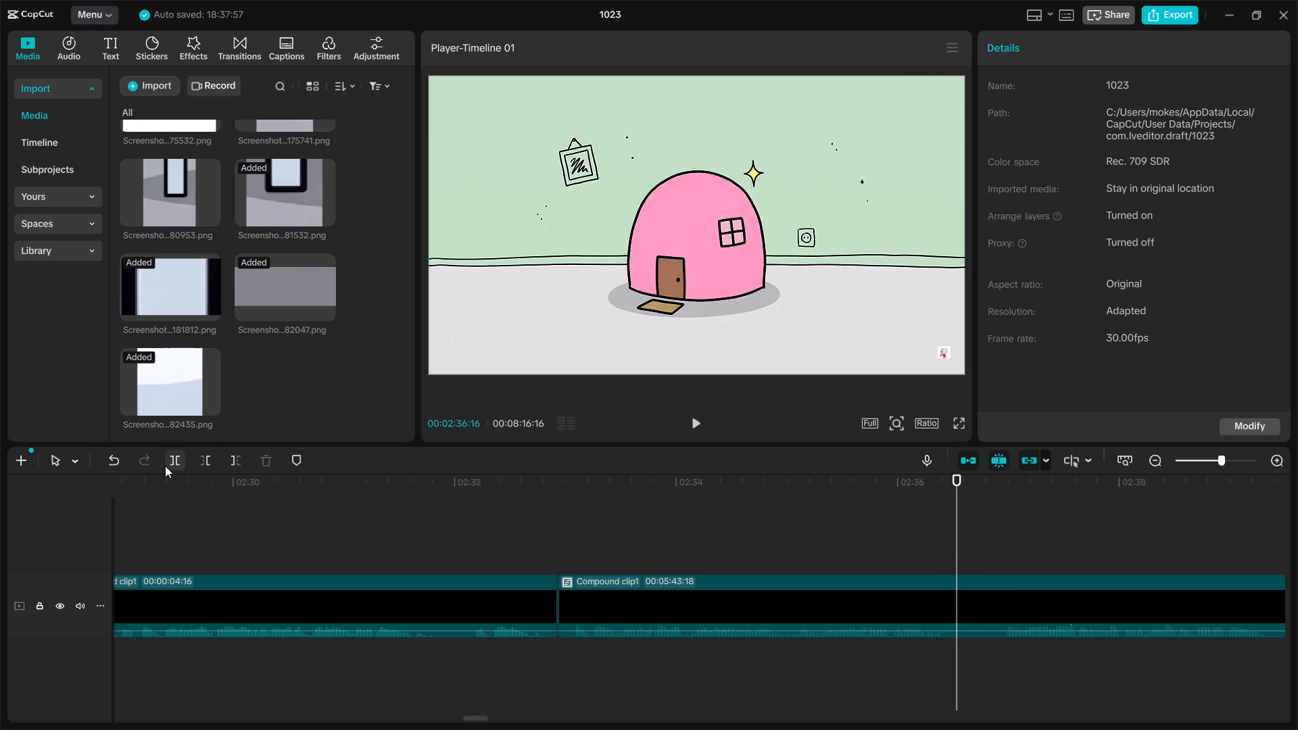
{"action": "key", "text": "space"}
{"action": "key", "text": "space"}
{"action": "left_click", "coordinate": [171, 459]}
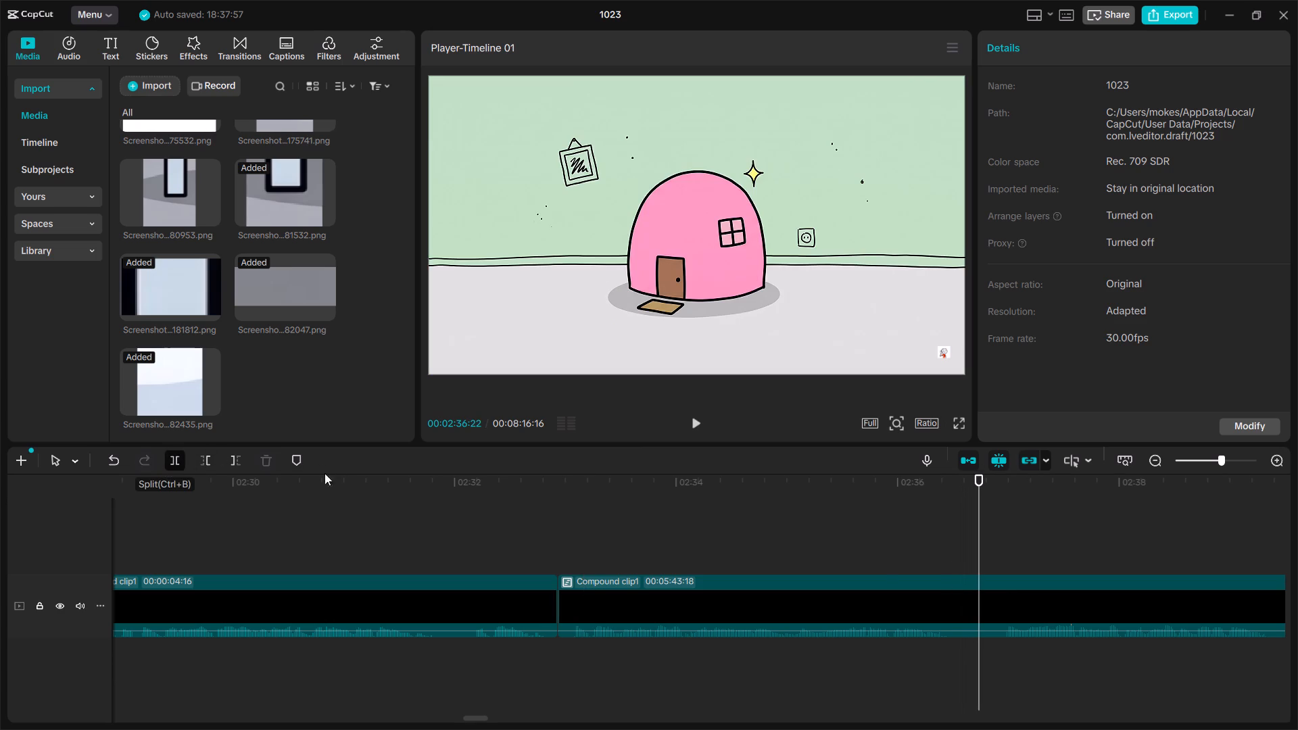
{"action": "left_click", "coordinate": [947, 541]}
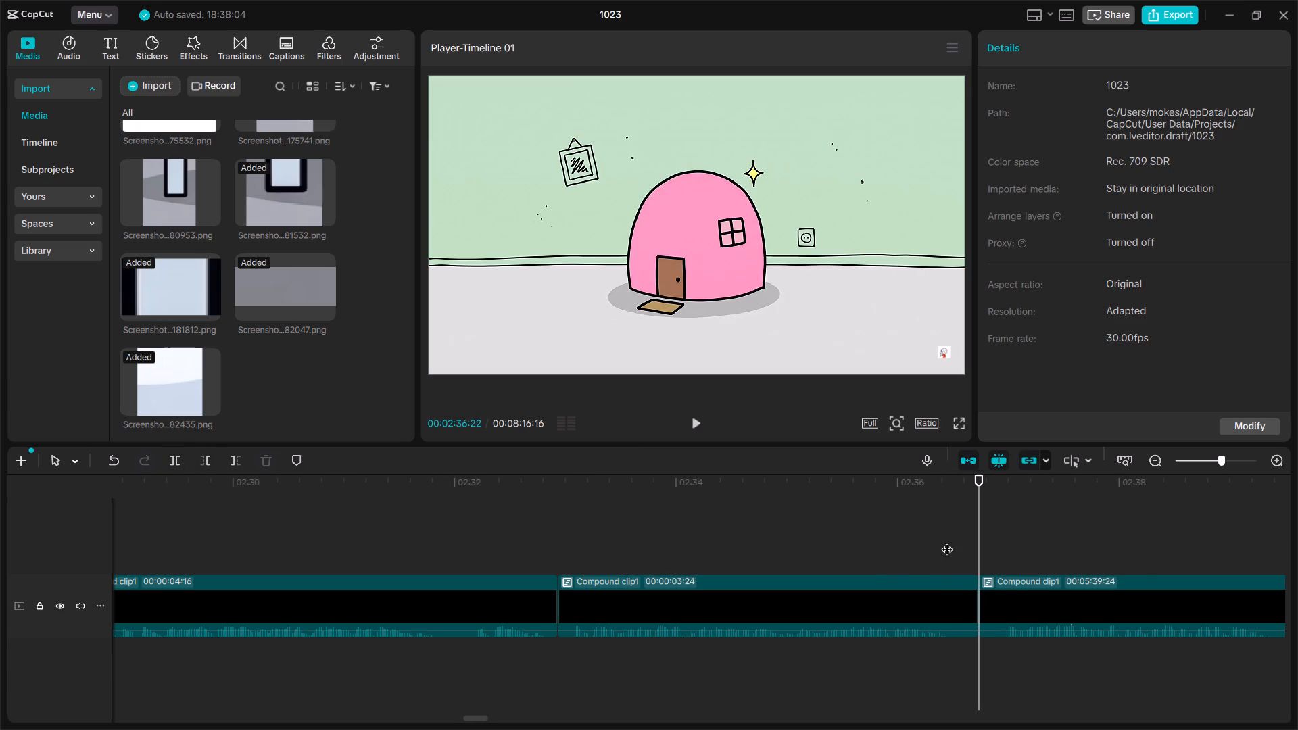
{"action": "left_click_drag", "start_coordinate": [947, 541], "coordinate": [959, 543]}
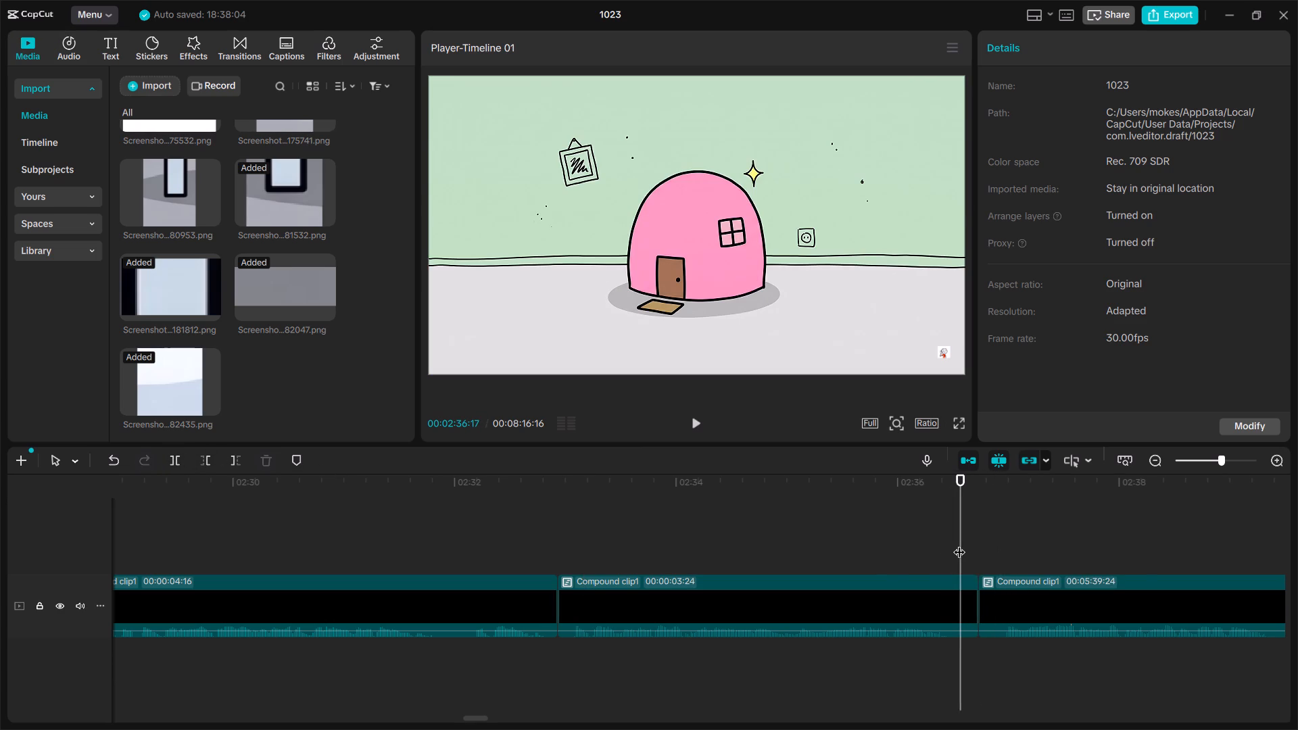
{"action": "left_click", "coordinate": [170, 466]}
{"action": "left_click", "coordinate": [969, 595]}
{"action": "key", "text": "Delete"}
Examine the rest of the compound clip from 00:02:36:17 through to the end of the timeline.
{"action": "scroll", "coordinate": [969, 595], "scroll_direction": "left", "scroll_amount": 2}
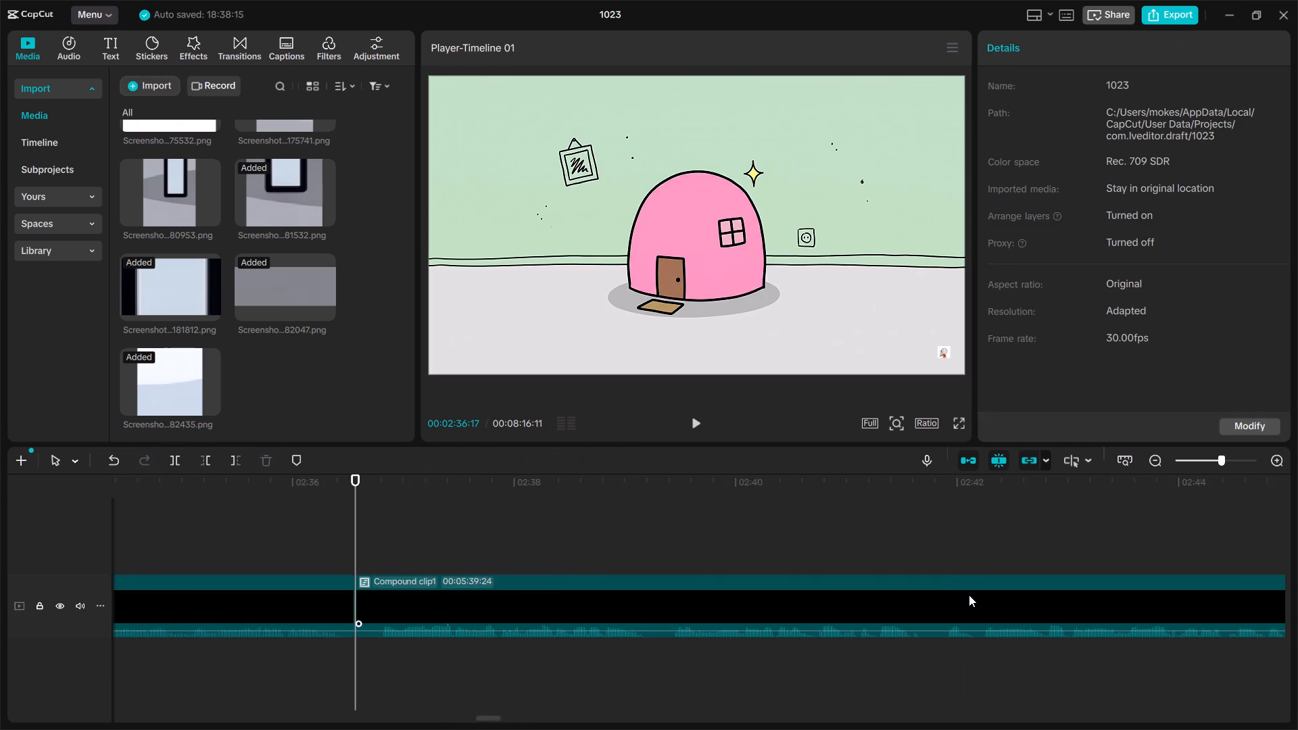
{"action": "scroll", "coordinate": [969, 595], "scroll_direction": "left", "scroll_amount": 5}
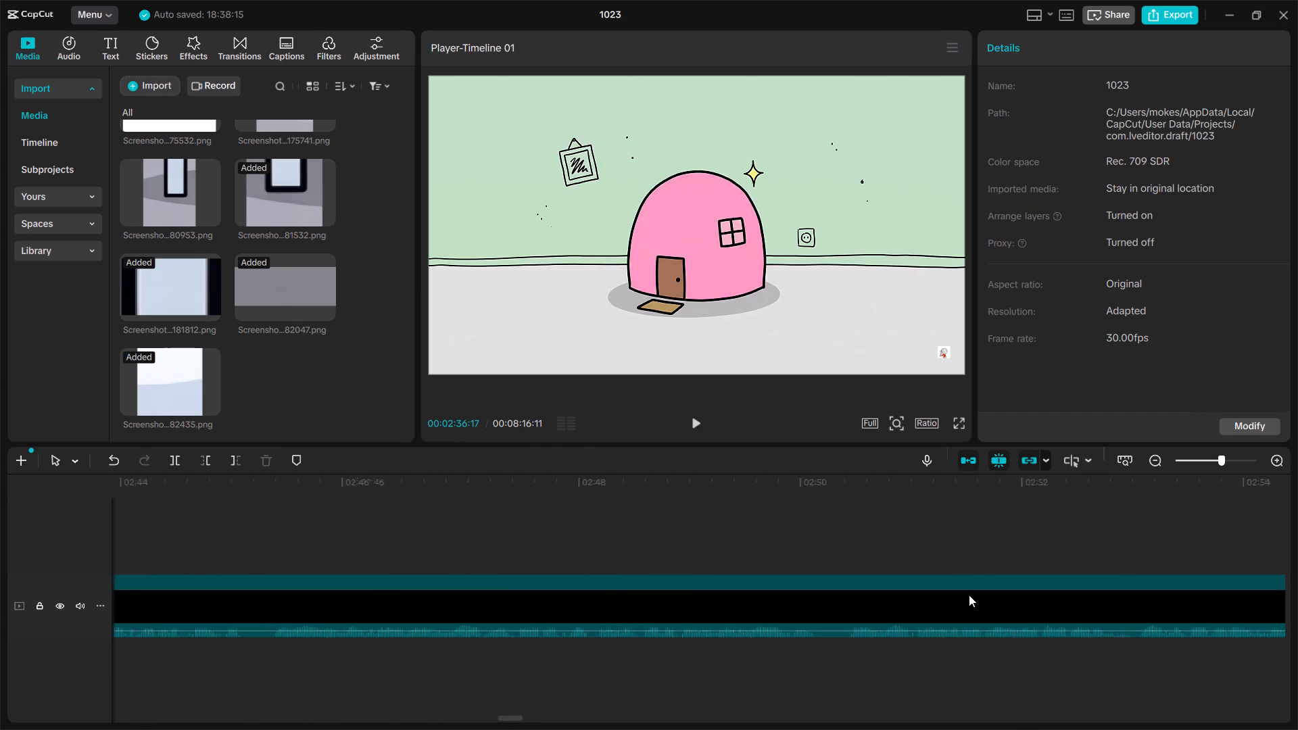
{"action": "scroll", "coordinate": [969, 595], "scroll_direction": "left", "scroll_amount": 5}
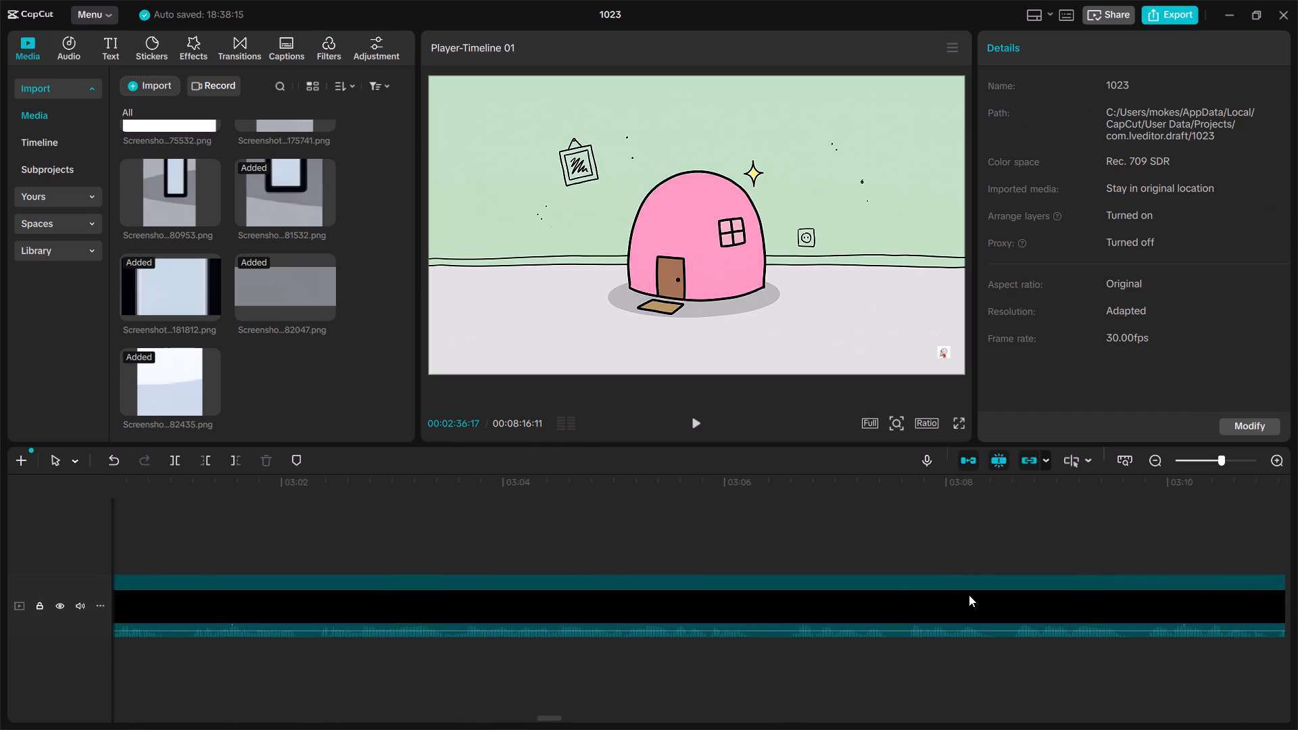
{"action": "scroll", "coordinate": [969, 595], "scroll_direction": "left", "scroll_amount": 3}
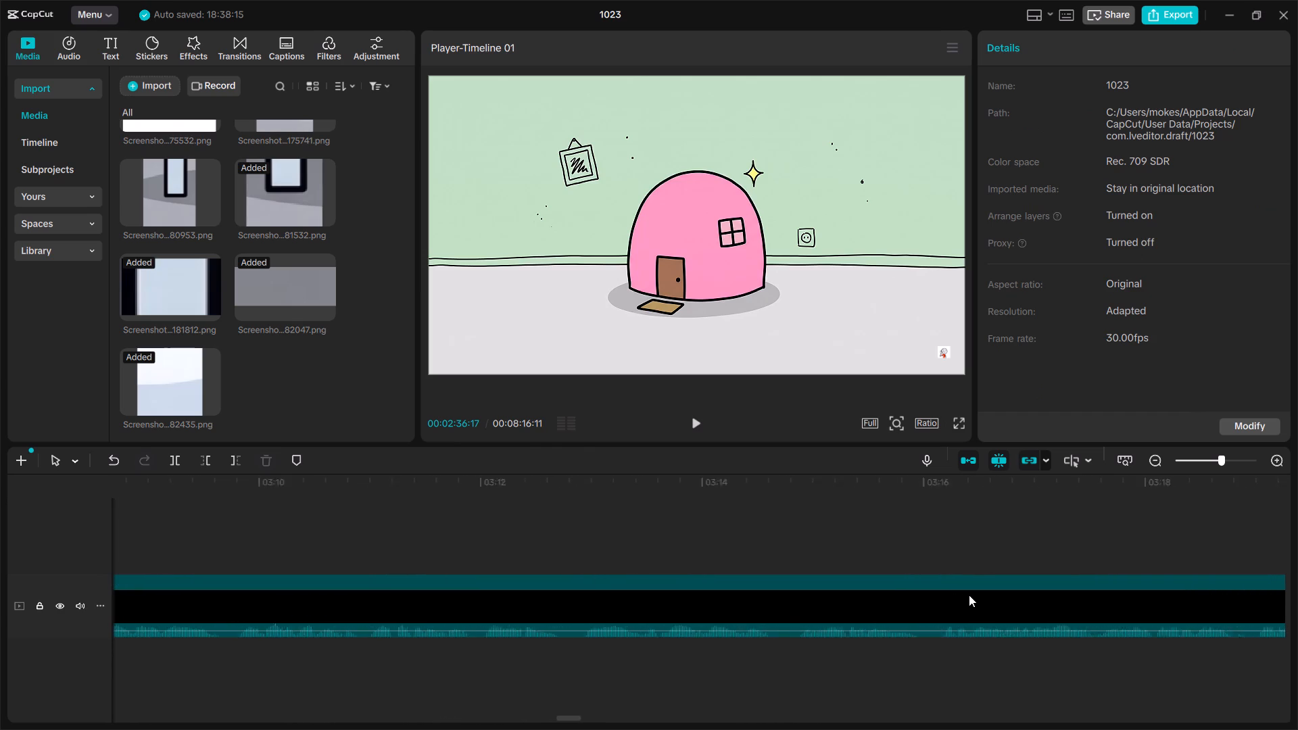
{"action": "scroll", "coordinate": [969, 595], "scroll_direction": "left", "scroll_amount": 6}
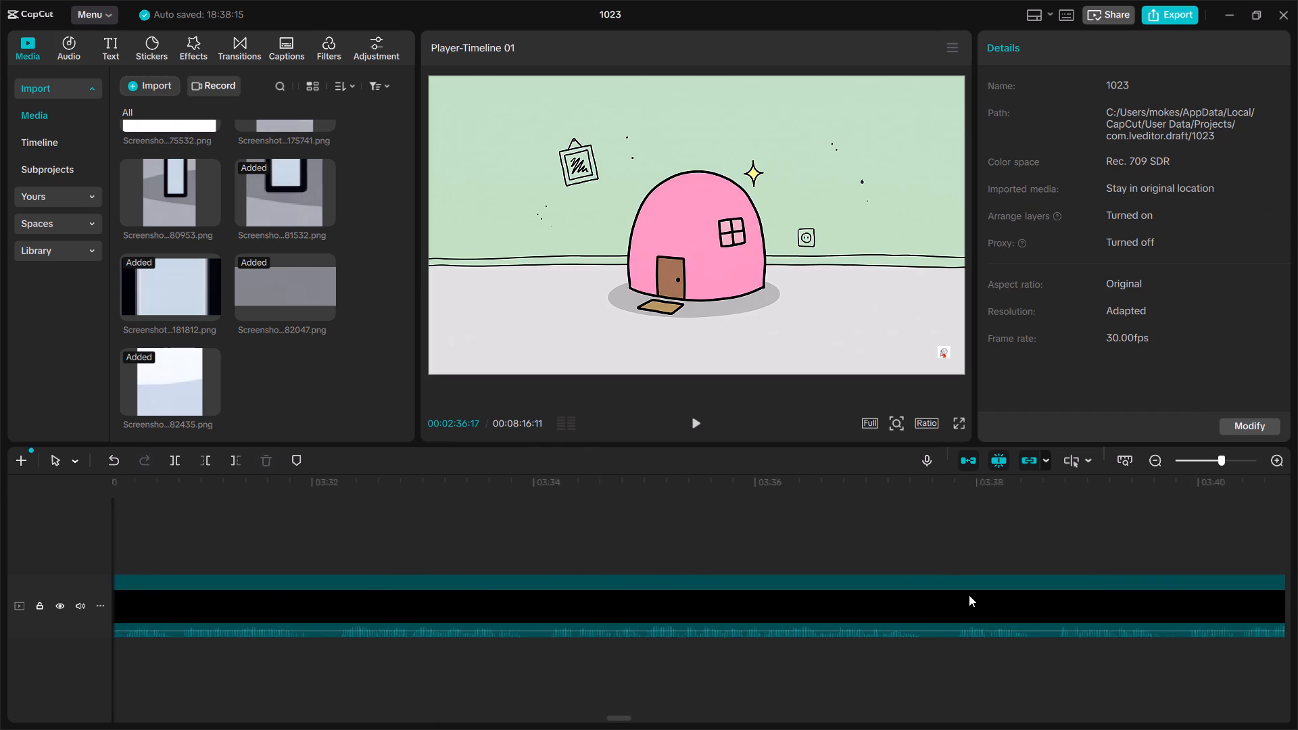
{"action": "scroll", "coordinate": [969, 595], "scroll_direction": "left", "scroll_amount": 2}
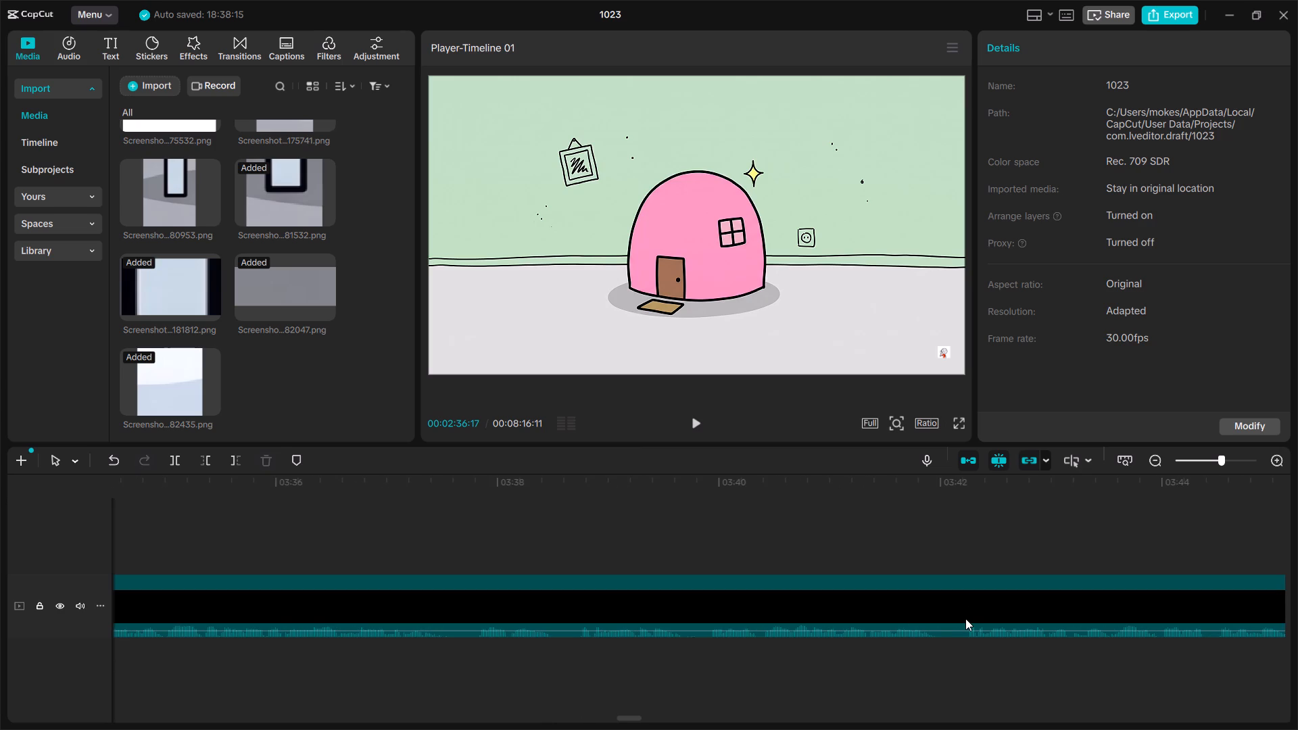
{"action": "scroll", "coordinate": [965, 618], "scroll_direction": "up", "scroll_amount": 3, "text": "ctrl"}
{"action": "scroll", "coordinate": [965, 618], "scroll_direction": "left", "scroll_amount": 7}
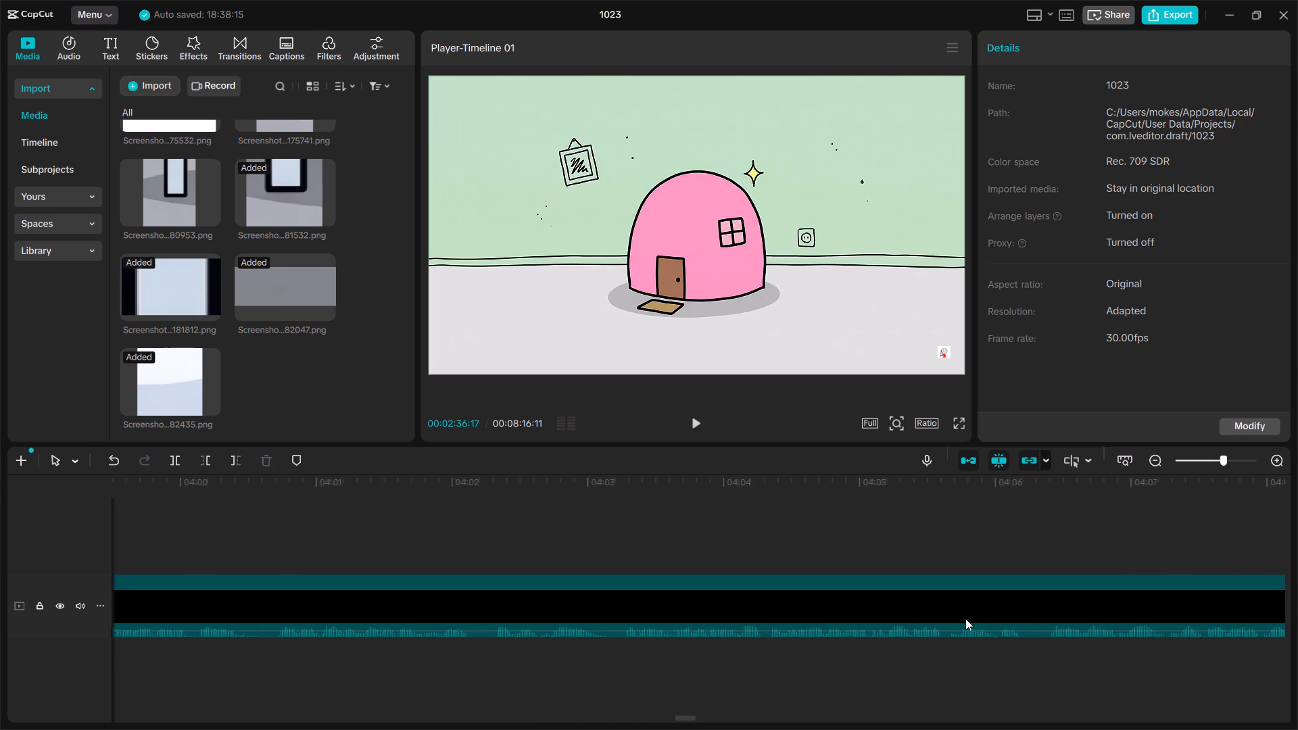
{"action": "scroll", "coordinate": [965, 618], "scroll_direction": "down", "scroll_amount": 20, "text": "ctrl"}
{"action": "scroll", "coordinate": [965, 618], "scroll_direction": "down", "scroll_amount": 11, "text": "ctrl"}
{"action": "left_click", "coordinate": [965, 618]}
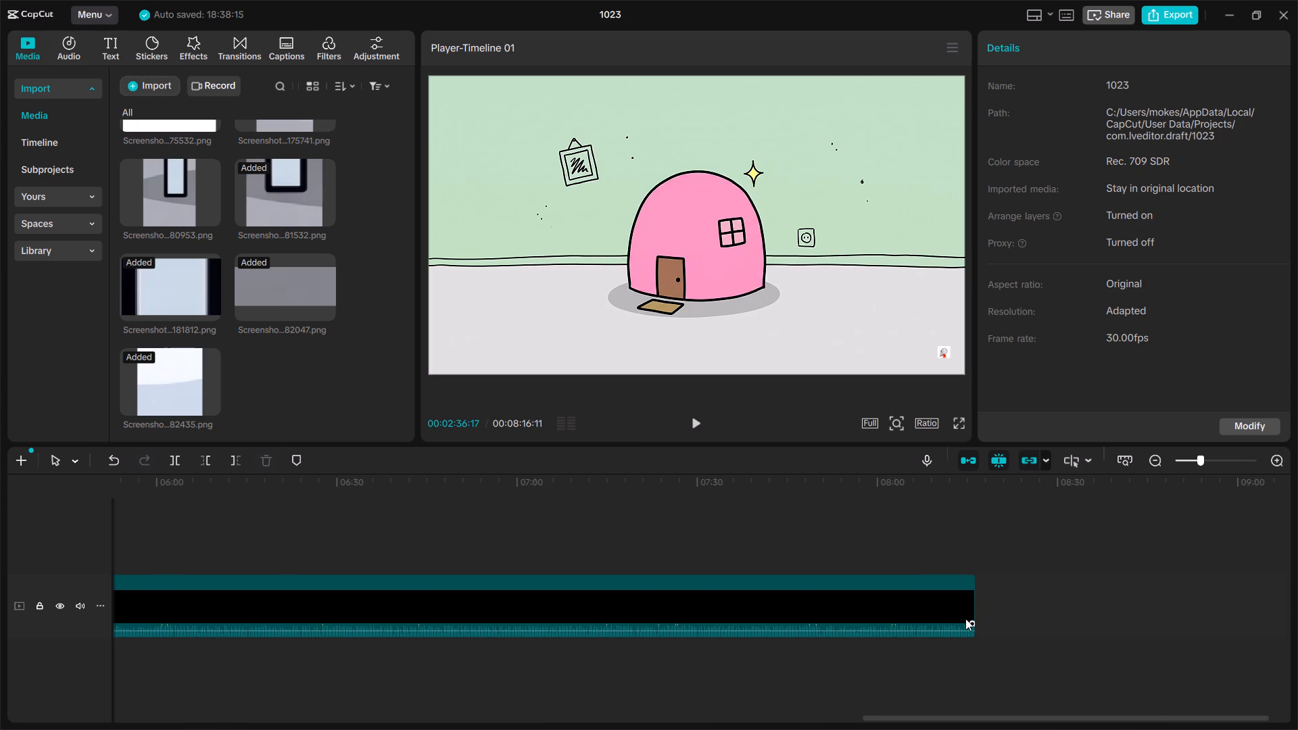
Inspect the small stickman watermark in the corner of the pink dome house scene in close-up.
{"action": "left_click", "coordinate": [942, 349]}
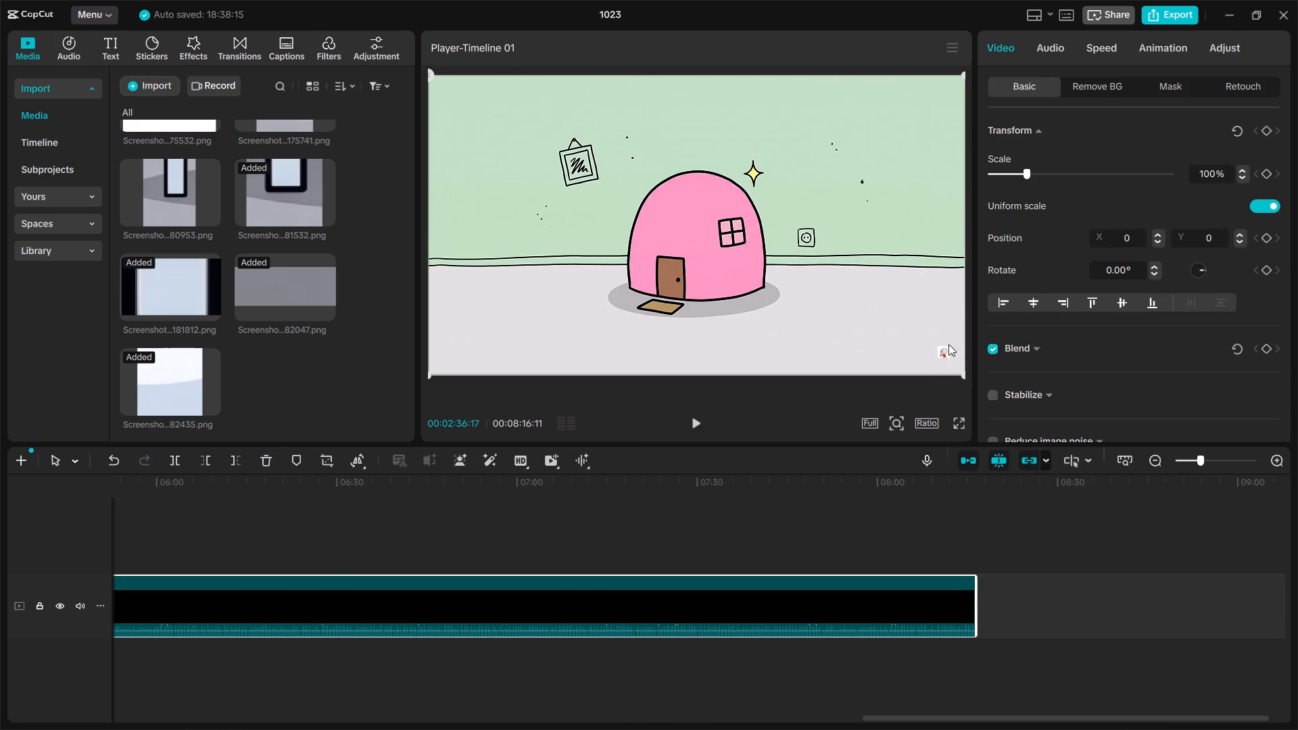
{"action": "scroll", "coordinate": [904, 337], "scroll_direction": "up", "scroll_amount": 6, "text": "ctrl"}
{"action": "scroll", "coordinate": [904, 337], "scroll_direction": "up", "scroll_amount": 1}
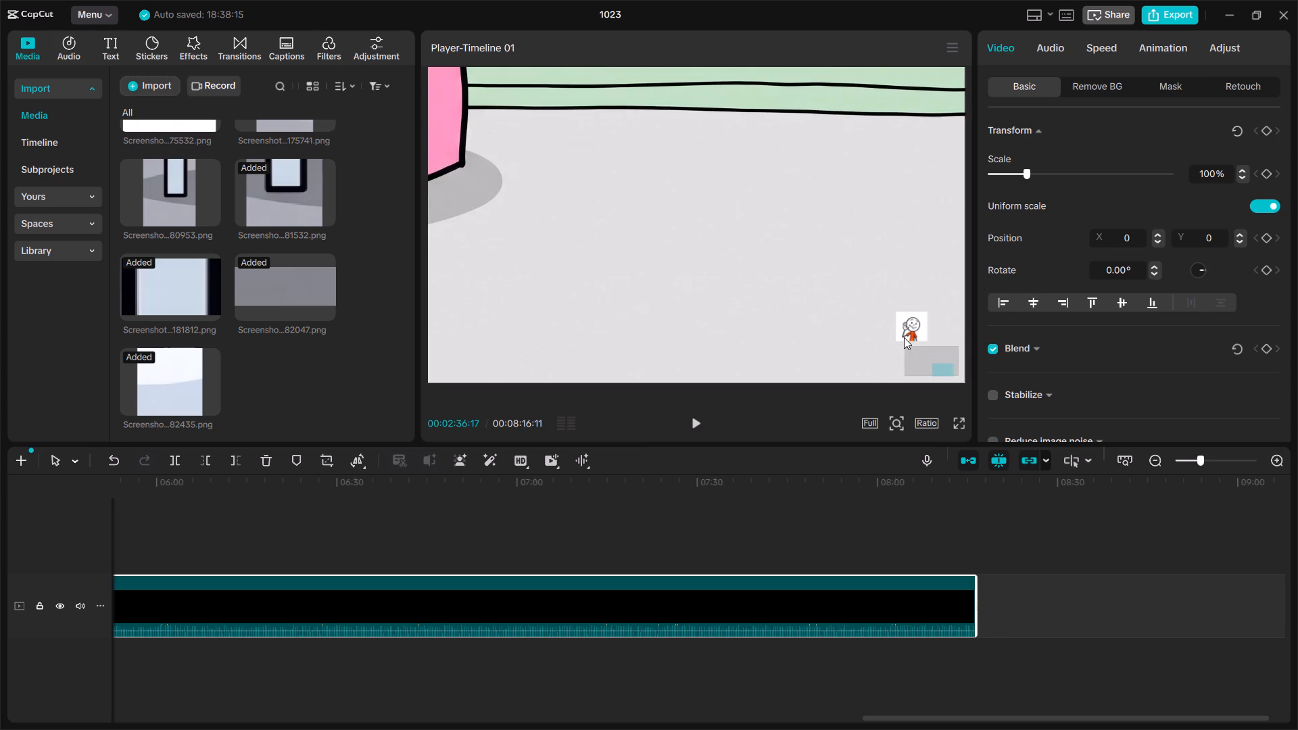
{"action": "scroll", "coordinate": [904, 337], "scroll_direction": "left", "scroll_amount": 5}
{"action": "left_click", "coordinate": [919, 328]}
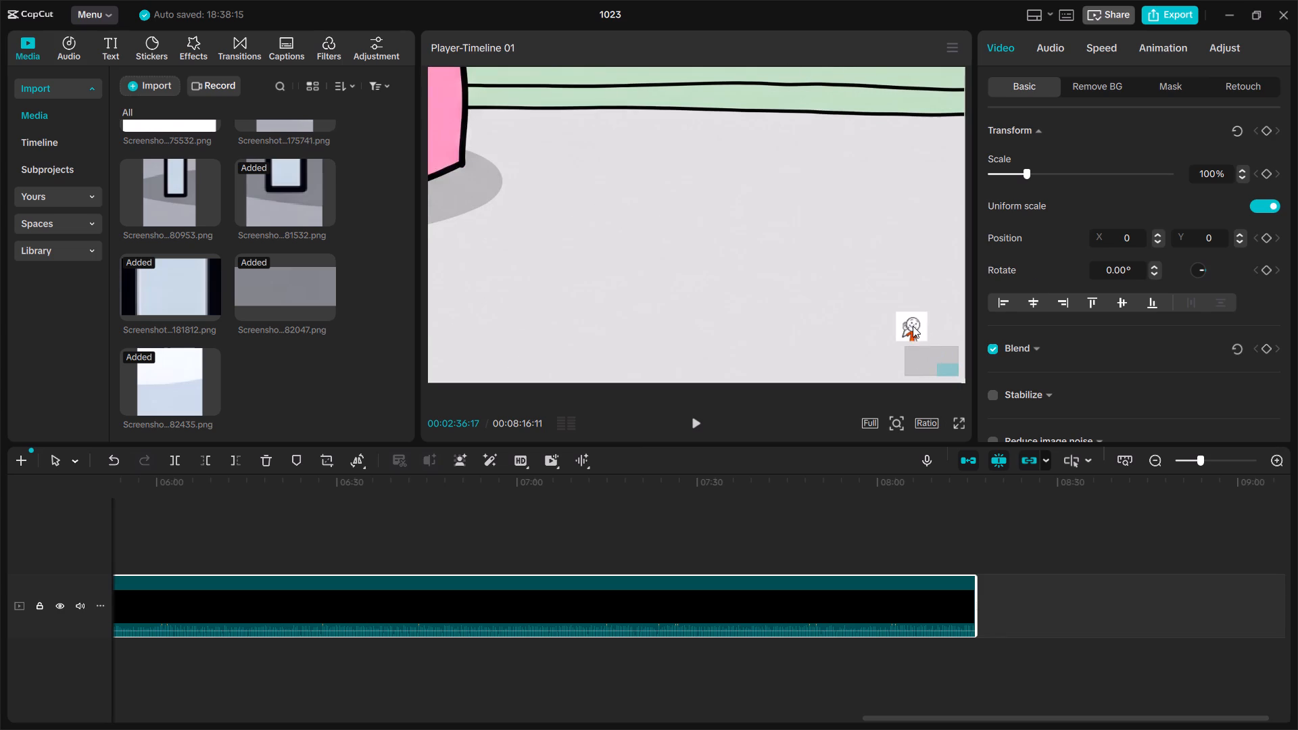
{"action": "left_click", "coordinate": [916, 330]}
{"action": "scroll", "coordinate": [916, 330], "scroll_direction": "down", "scroll_amount": 4, "text": "ctrl"}
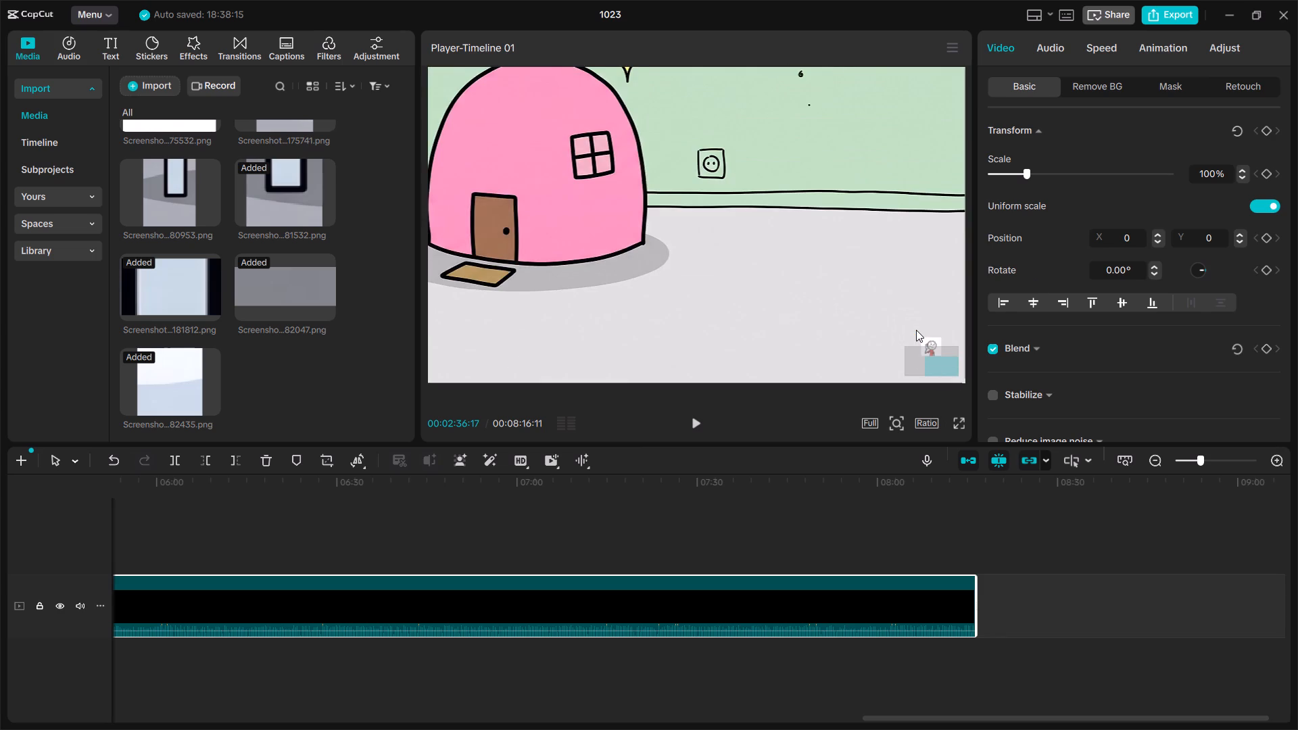
{"action": "scroll", "coordinate": [916, 330], "scroll_direction": "down", "scroll_amount": 5, "text": "ctrl"}
{"action": "scroll", "coordinate": [916, 330], "scroll_direction": "up", "scroll_amount": 4, "text": "ctrl"}
Go to 00:07:56:12 in the timeline and inspect the picture of the thermometer and bone hut scene up close.
{"action": "left_click", "coordinate": [610, 537]}
{"action": "left_click_drag", "start_coordinate": [610, 537], "coordinate": [856, 479]}
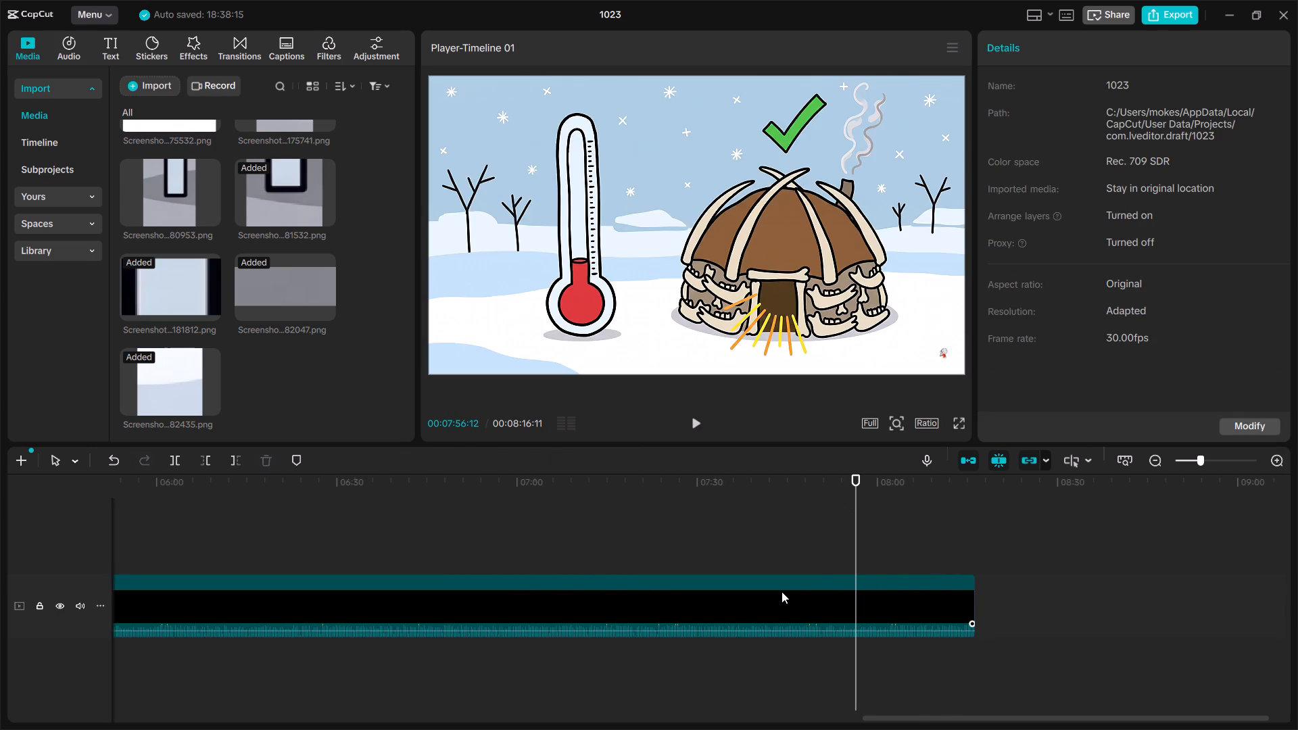
{"action": "right_click", "coordinate": [782, 591]}
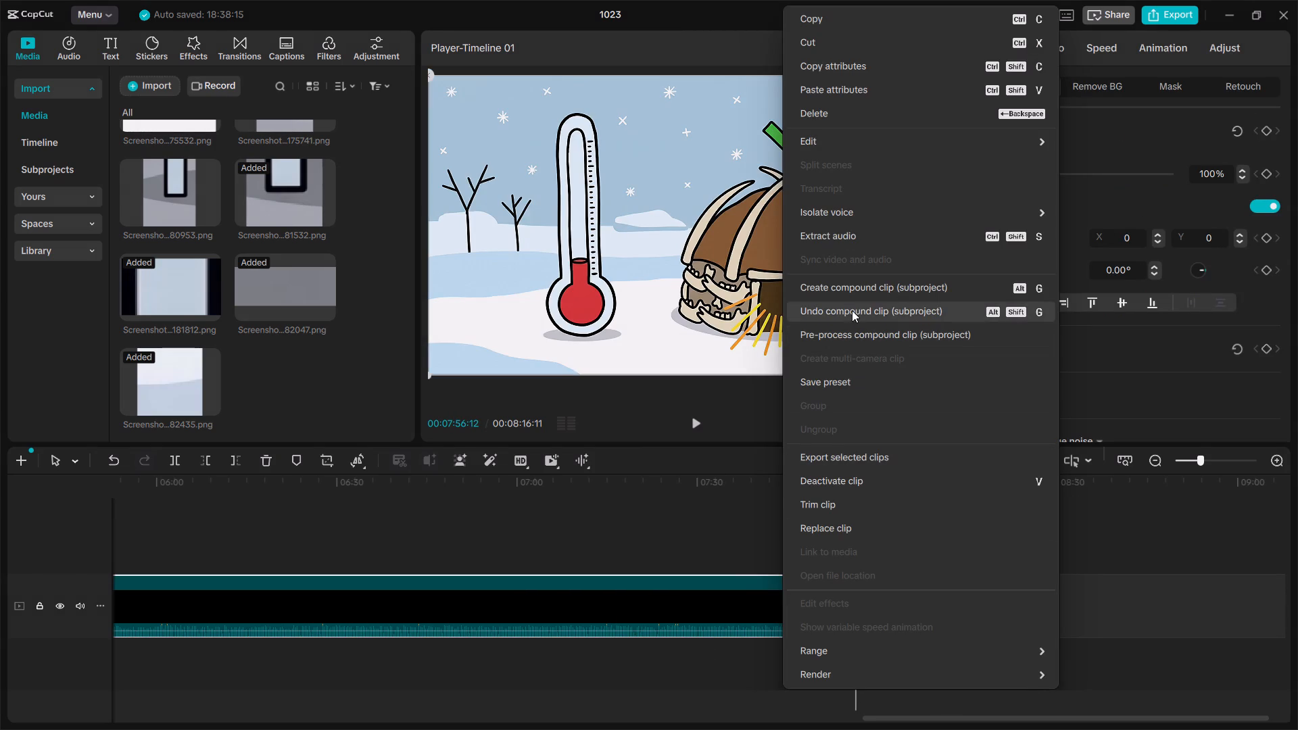
{"action": "left_click", "coordinate": [683, 525]}
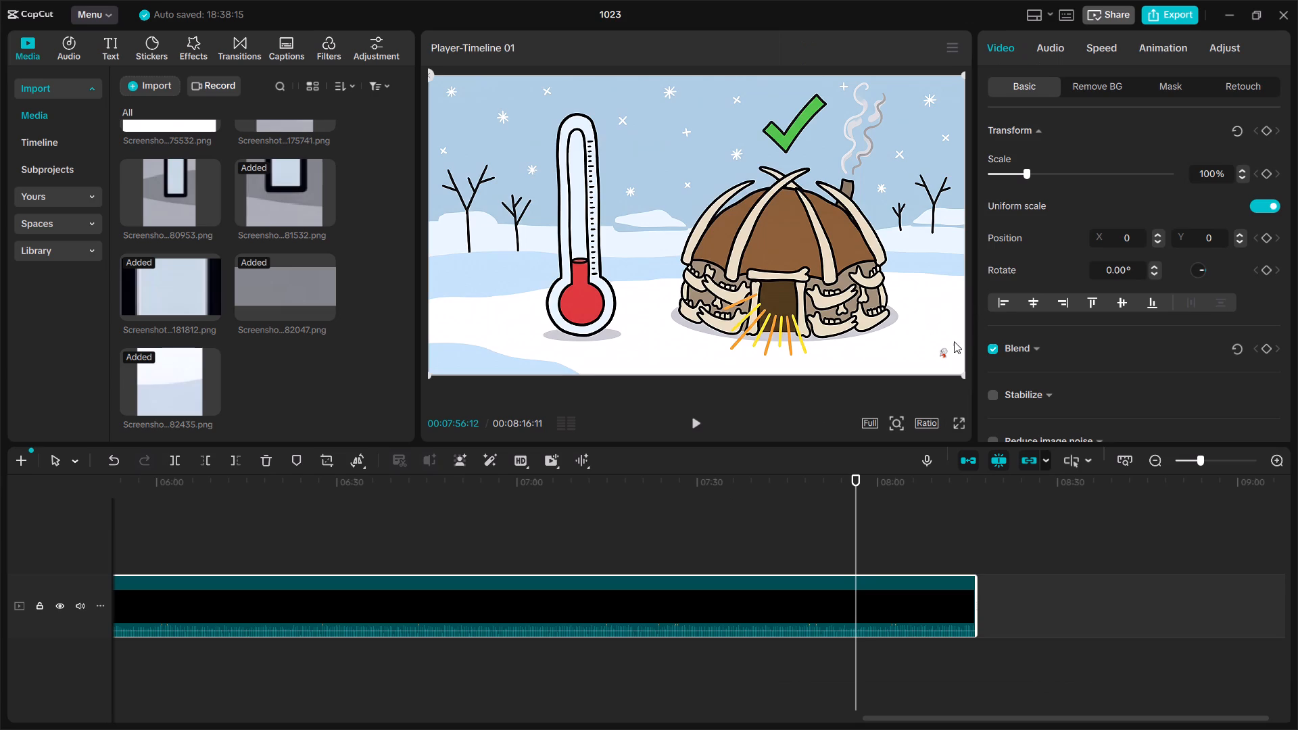
{"action": "left_click", "coordinate": [938, 352]}
{"action": "scroll", "coordinate": [938, 352], "scroll_direction": "up", "scroll_amount": 5, "text": "ctrl"}
{"action": "scroll", "coordinate": [938, 352], "scroll_direction": "down", "scroll_amount": 1, "text": "ctrl"}
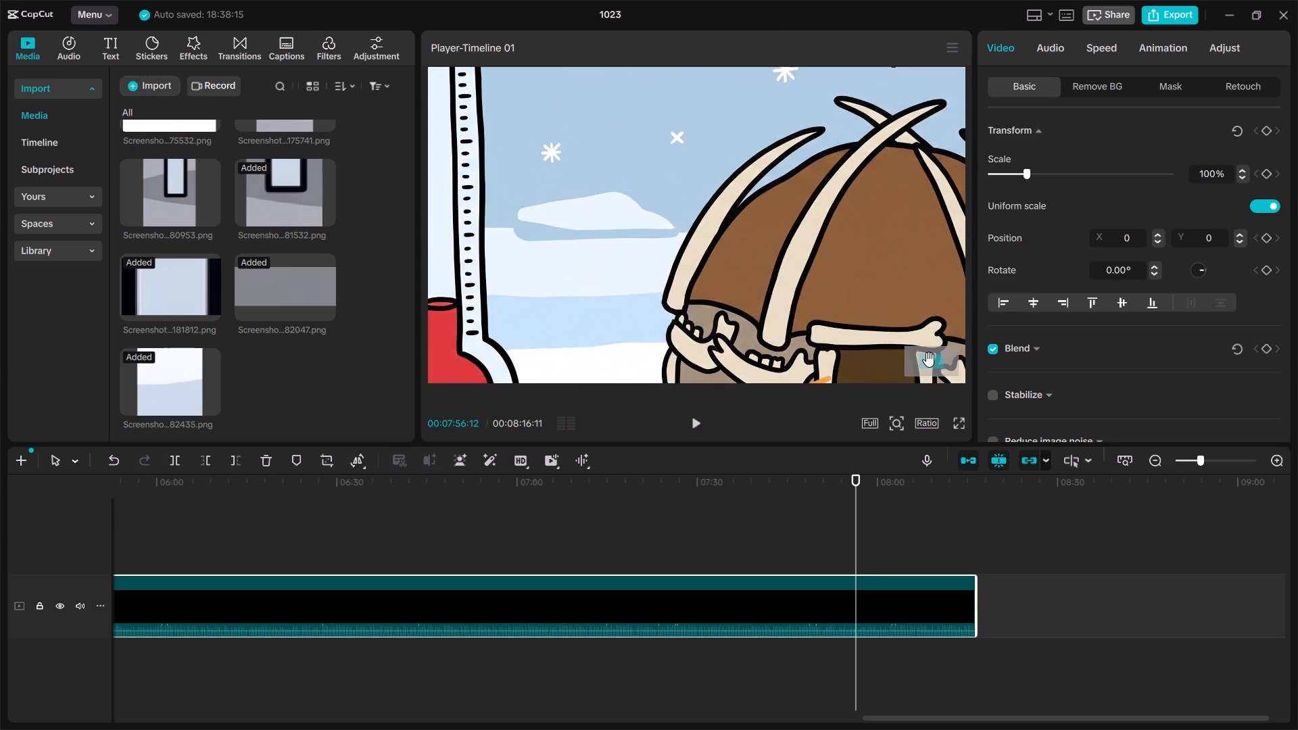
{"action": "scroll", "coordinate": [929, 360], "scroll_direction": "down", "scroll_amount": 4, "text": "ctrl"}
{"action": "scroll", "coordinate": [689, 208], "scroll_direction": "down", "scroll_amount": 5, "text": "ctrl"}
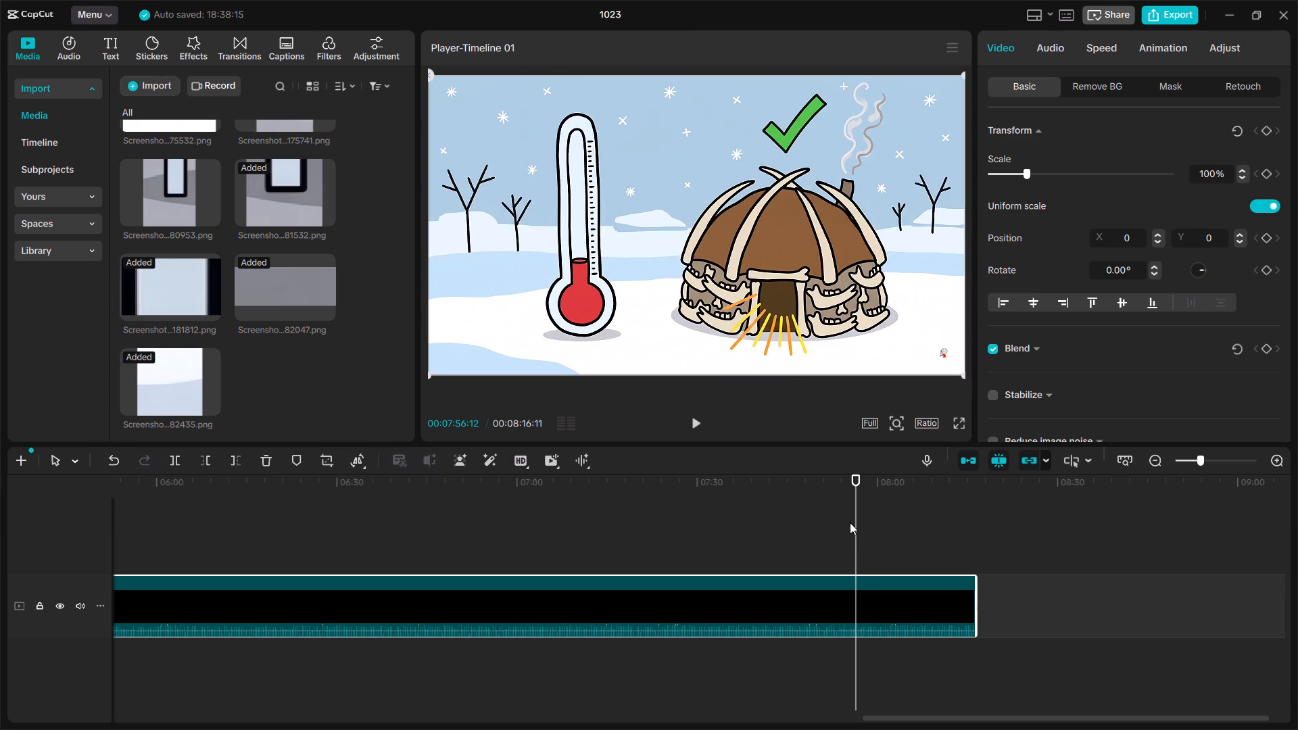
Return to the start of the timeline and play the opening up to 00:00:04:16, at the "WHOA!" mammoth scene.
{"action": "left_click_drag", "start_coordinate": [857, 526], "coordinate": [410, 488]}
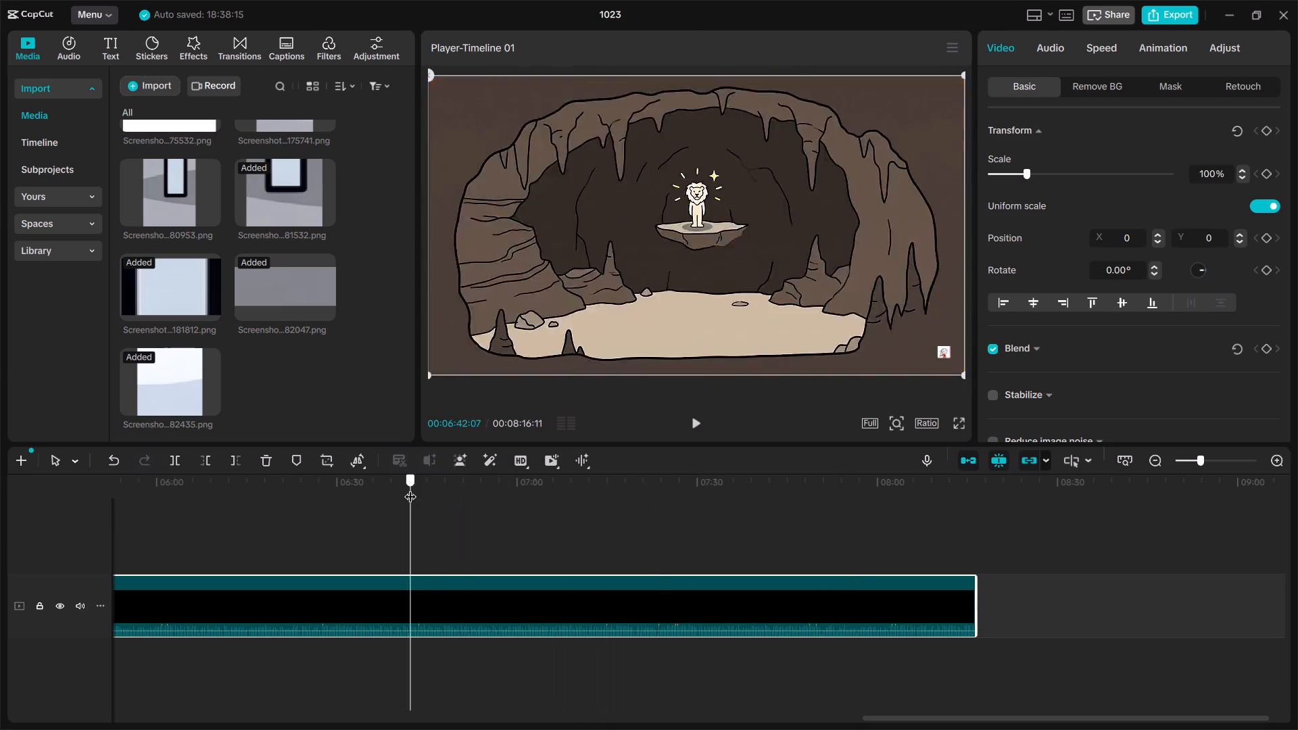
{"action": "left_click_drag", "start_coordinate": [410, 488], "coordinate": [0, 421]}
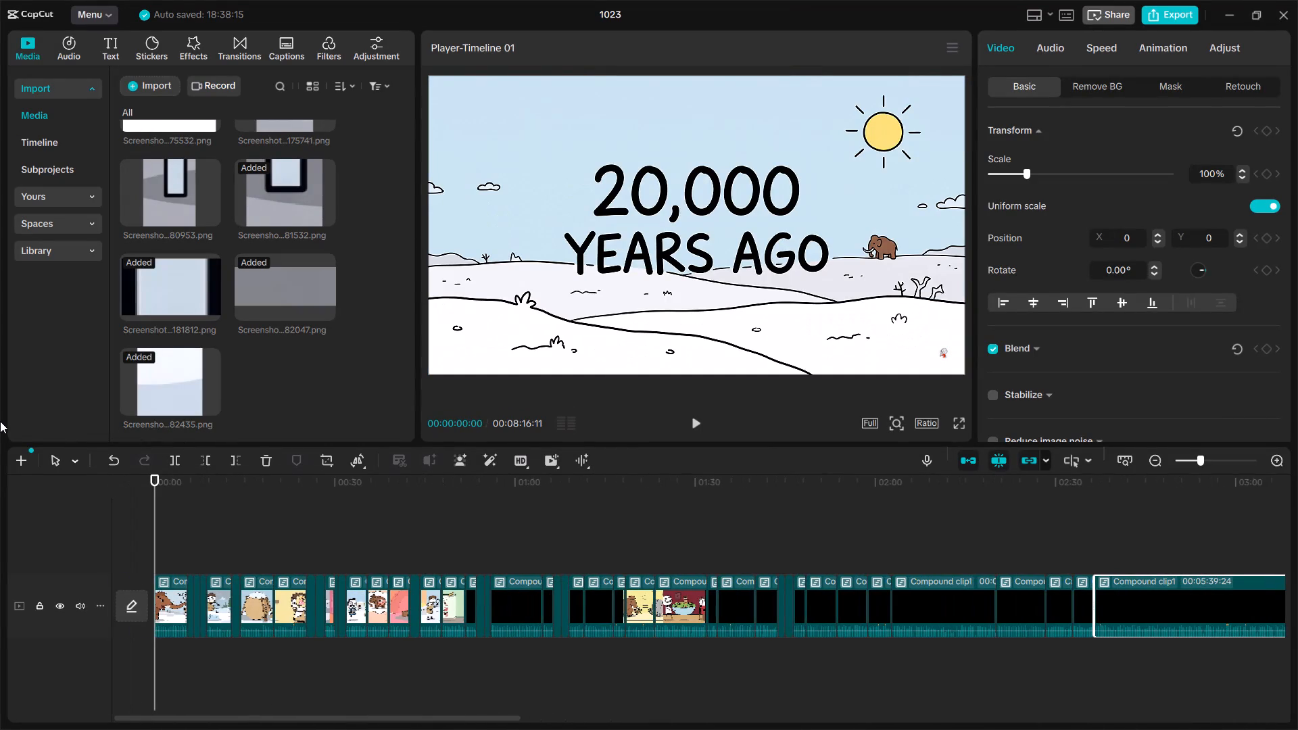
{"action": "key", "text": "space"}
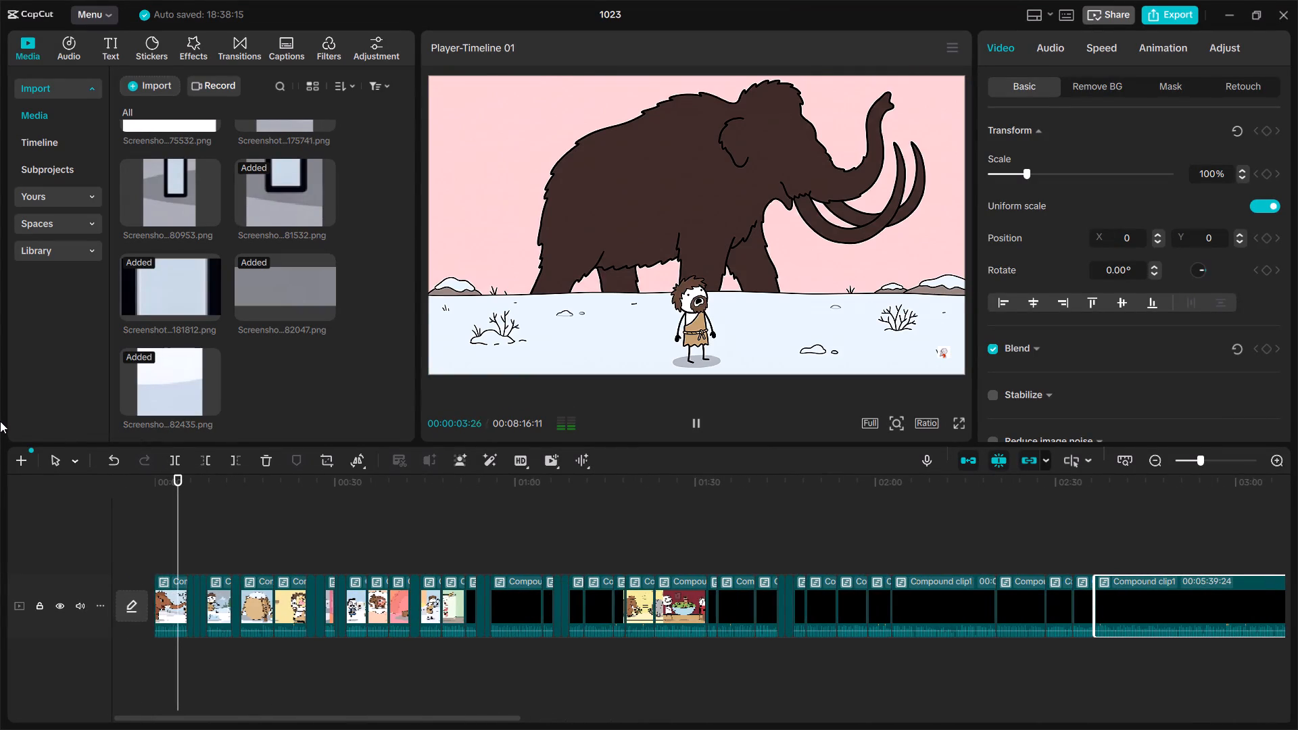
{"action": "key", "text": "space"}
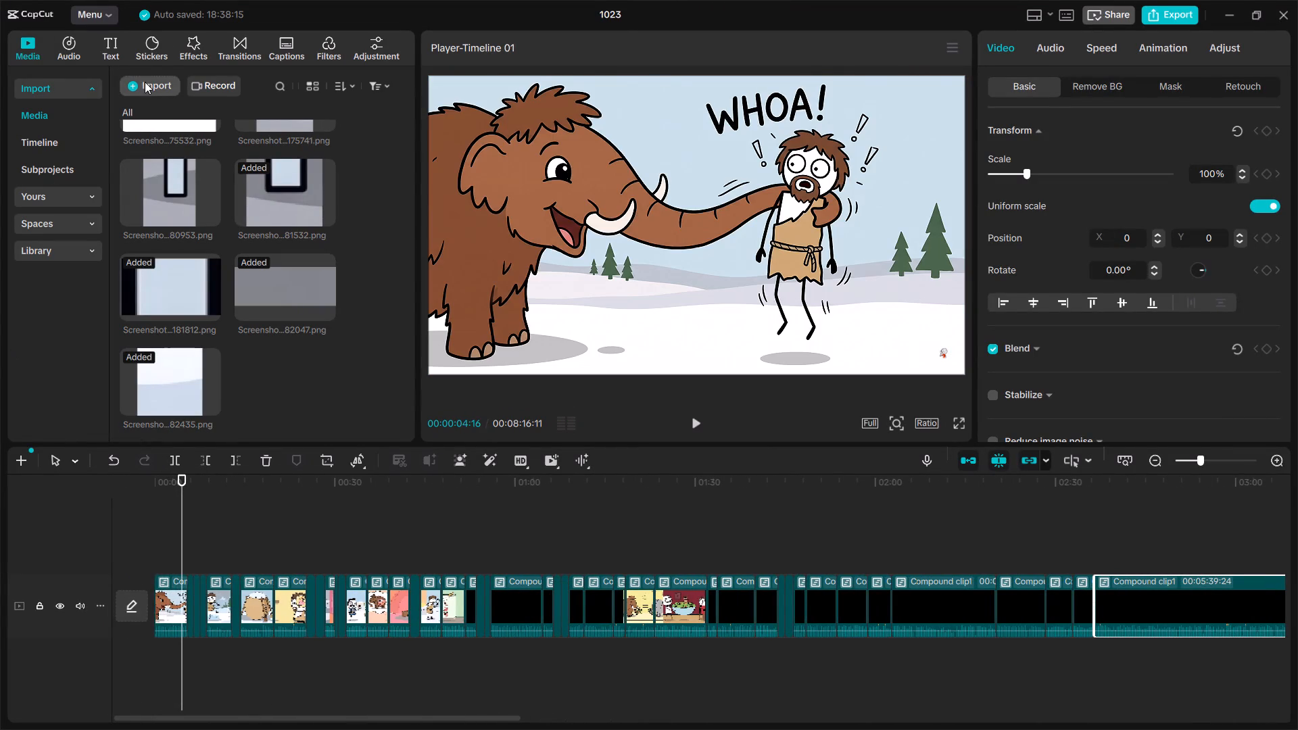
Search the project media for "untitled".
{"action": "left_click", "coordinate": [144, 82]}
{"action": "left_click", "coordinate": [360, 272]}
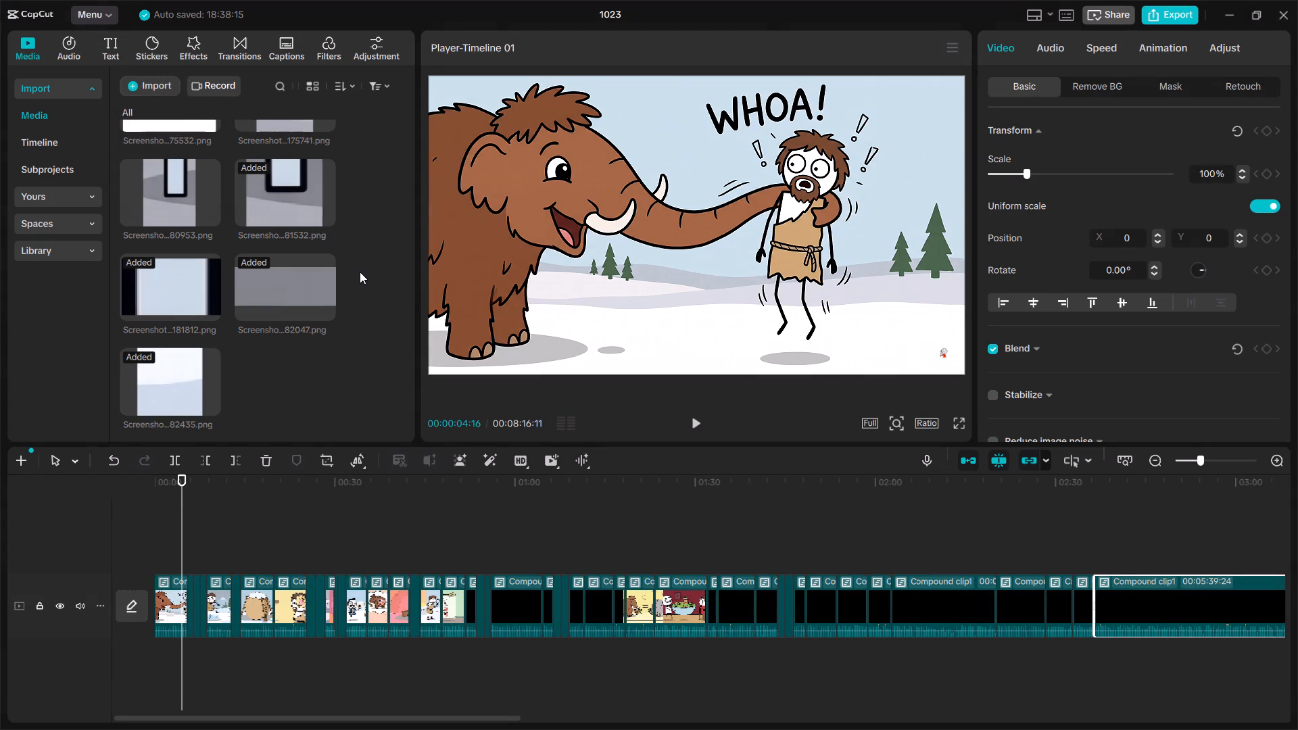
{"action": "left_click", "coordinate": [281, 89]}
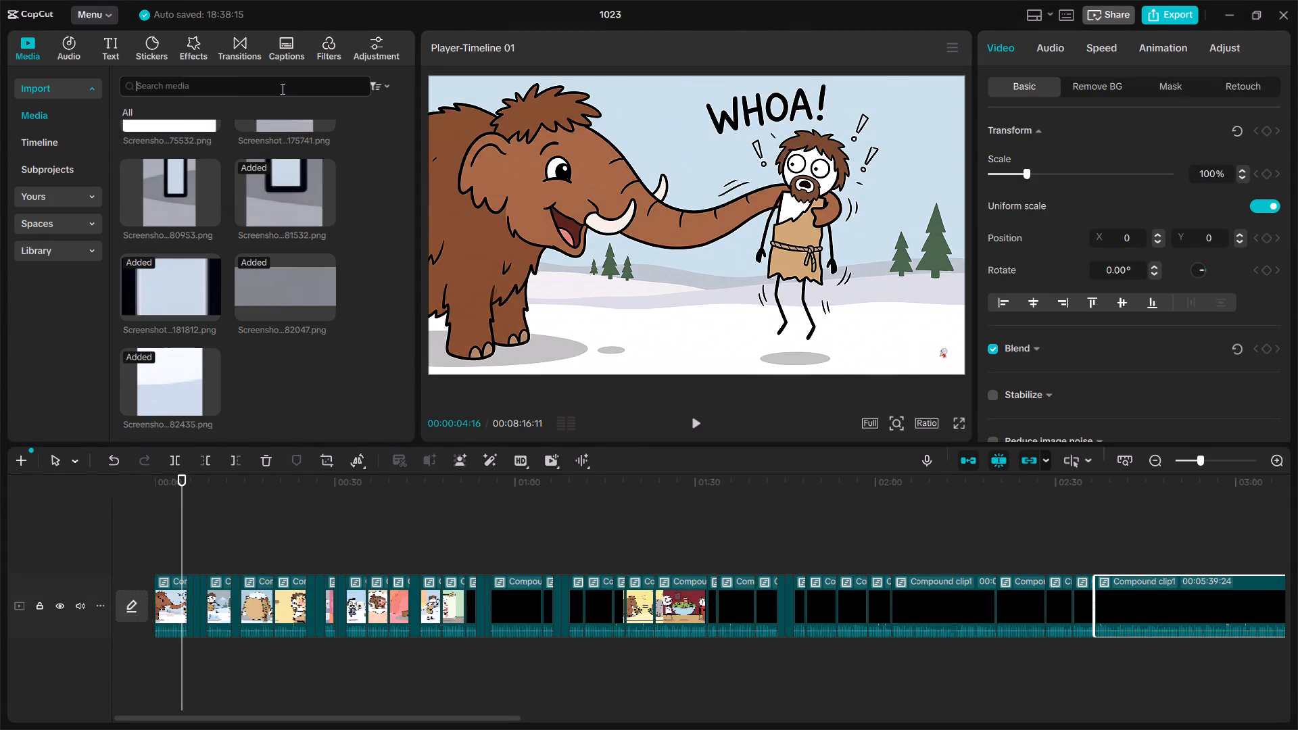
{"action": "type", "text": "untitled"}
{"action": "key", "text": "Return"}
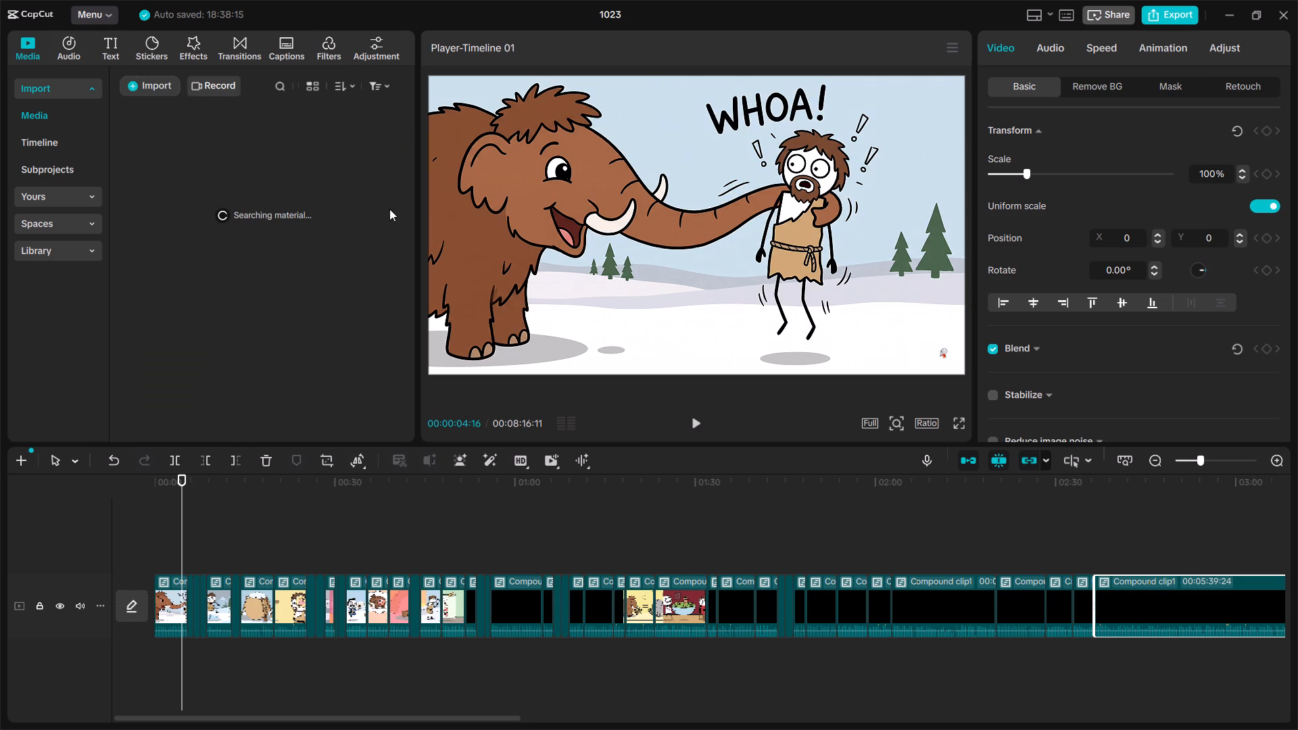
Rename the project as "stickman video 3".
{"action": "left_click", "coordinate": [612, 13]}
{"action": "type", "text": "stickman video 3"}
{"action": "key", "text": "Return"}
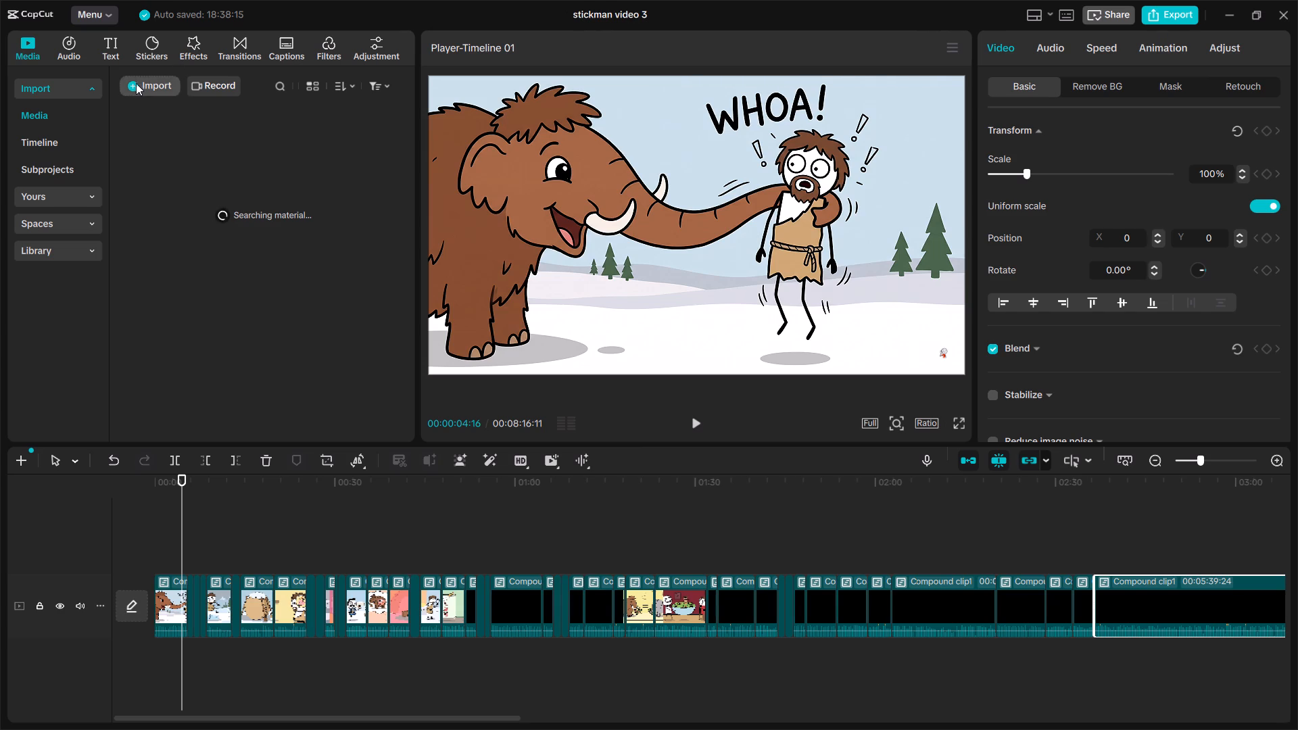
Import the image "Untitled design (1)rf" from the Downloads folder, searching there for "untitl".
{"action": "left_click", "coordinate": [131, 84]}
{"action": "left_click", "coordinate": [195, 115]}
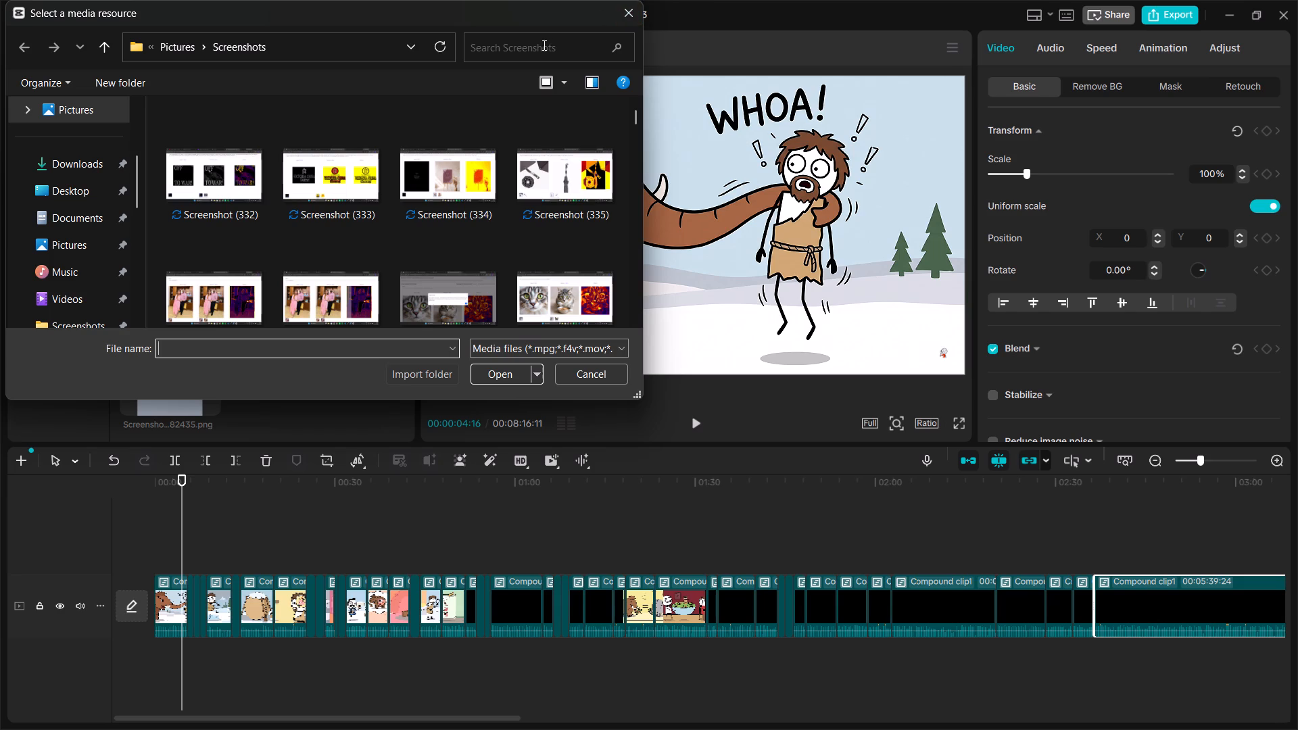
{"action": "left_click", "coordinate": [542, 45]}
{"action": "left_click", "coordinate": [73, 162]}
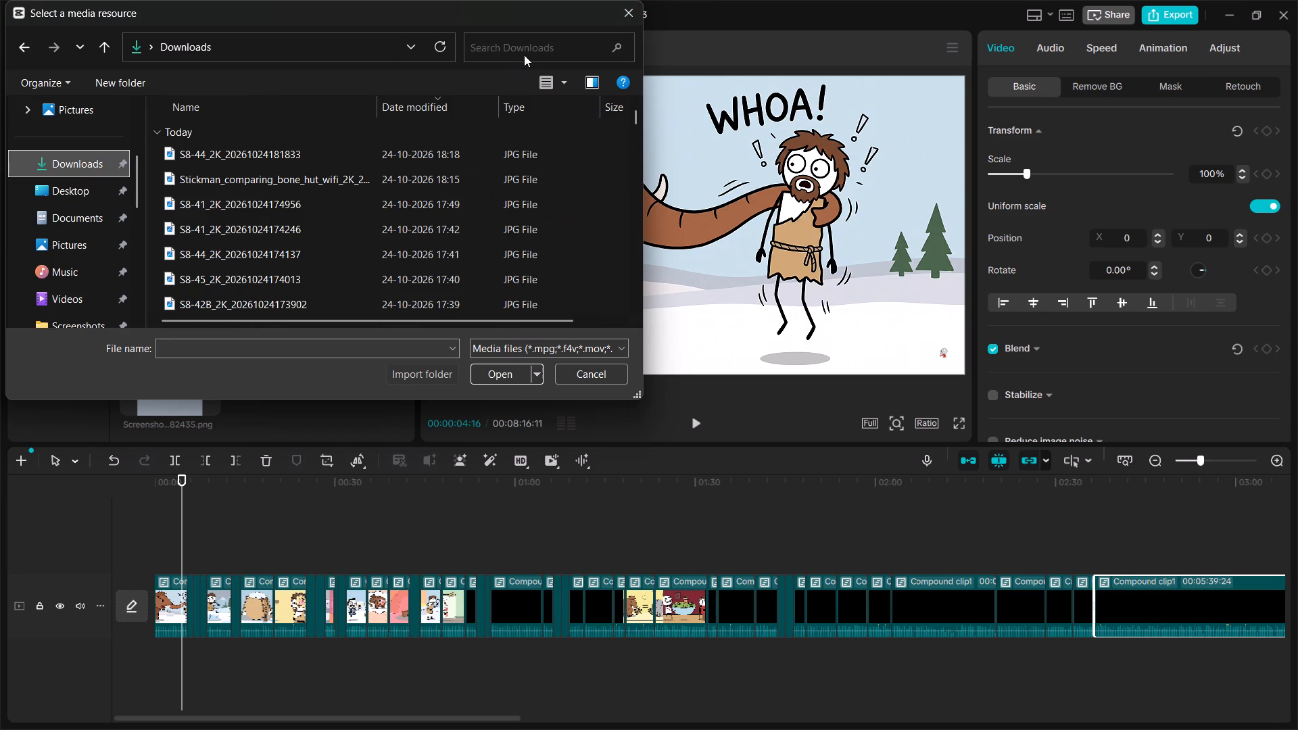
{"action": "left_click", "coordinate": [525, 52]}
{"action": "type", "text": "untitl"}
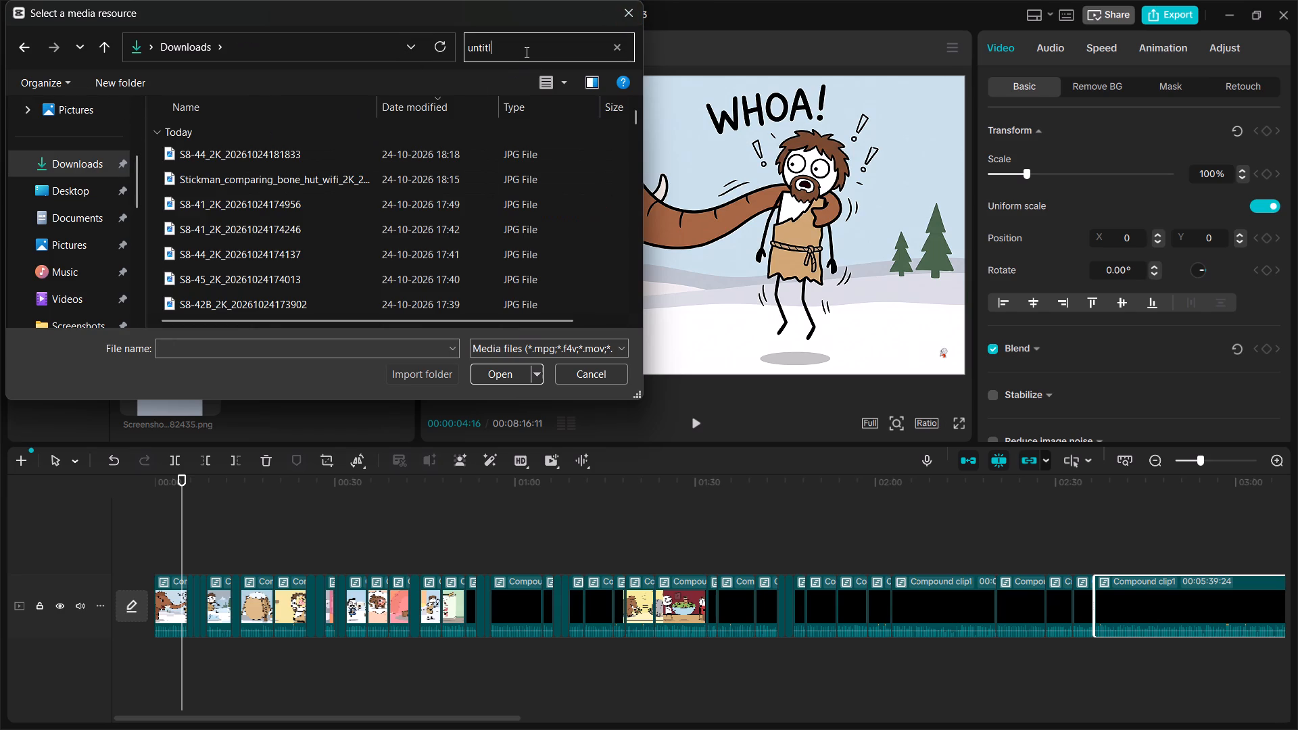
{"action": "left_click", "coordinate": [264, 147]}
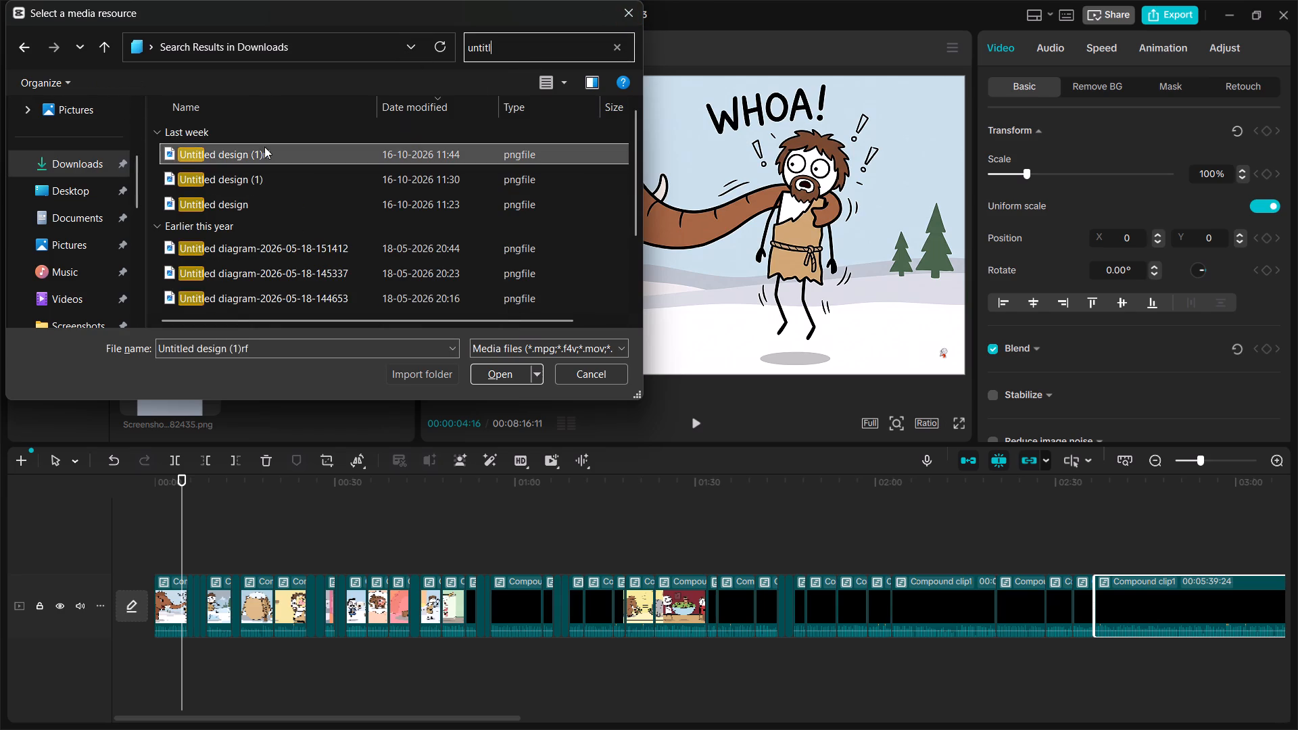
{"action": "left_click", "coordinate": [507, 369]}
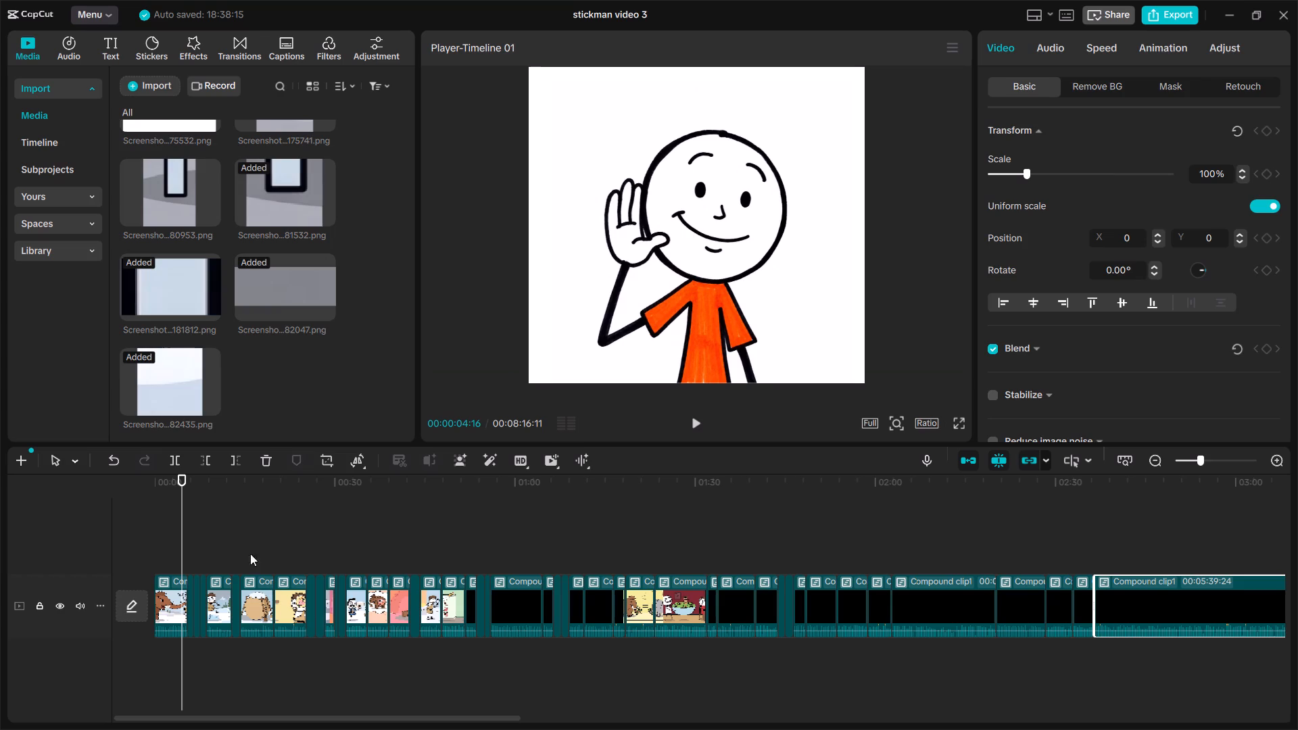
Insert the imported waving stickman image into the main track directly after the first compound clip piece.
{"action": "left_click", "coordinate": [320, 170]}
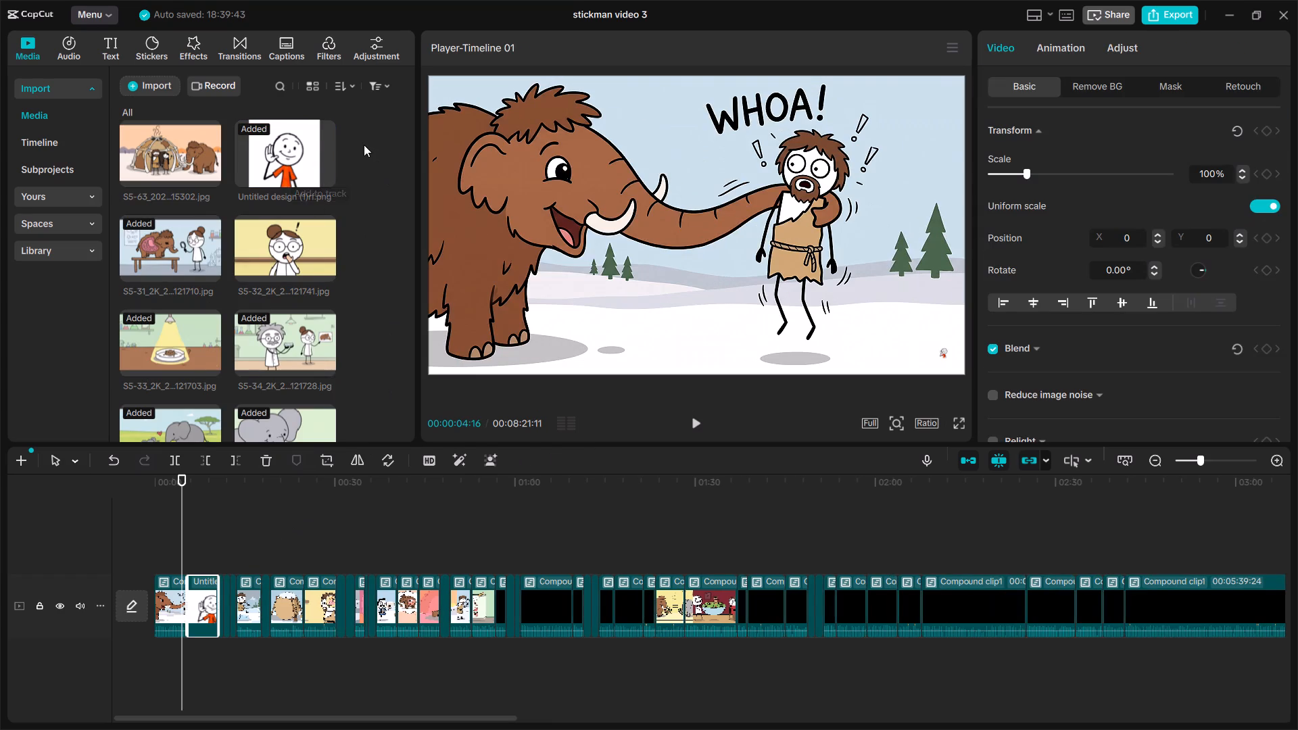
Move the waving stickman image from the main track to an overlay track starting at the beginning of the video.
{"action": "left_click_drag", "start_coordinate": [207, 595], "coordinate": [176, 543]}
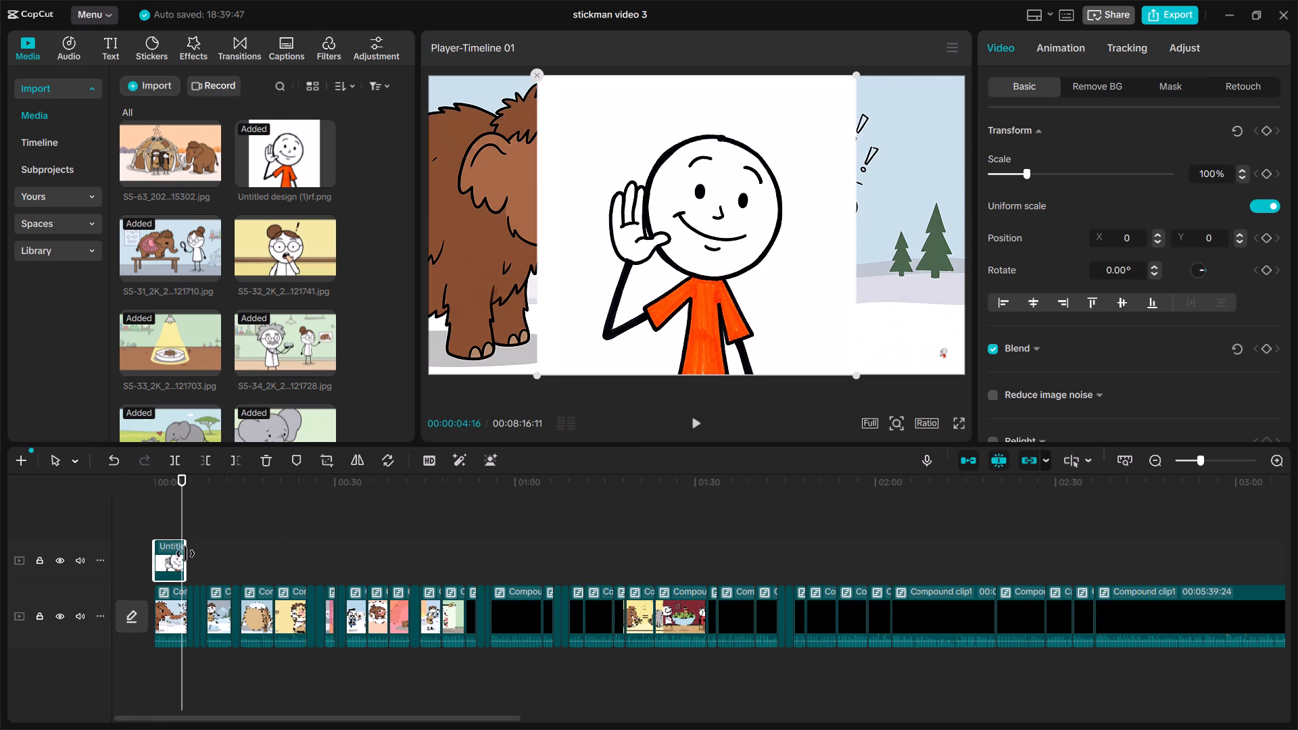
Extend the overlaid stickman image to span the whole video, giving it a duration of 00:08:16:11.
{"action": "left_click_drag", "start_coordinate": [185, 554], "coordinate": [1266, 505]}
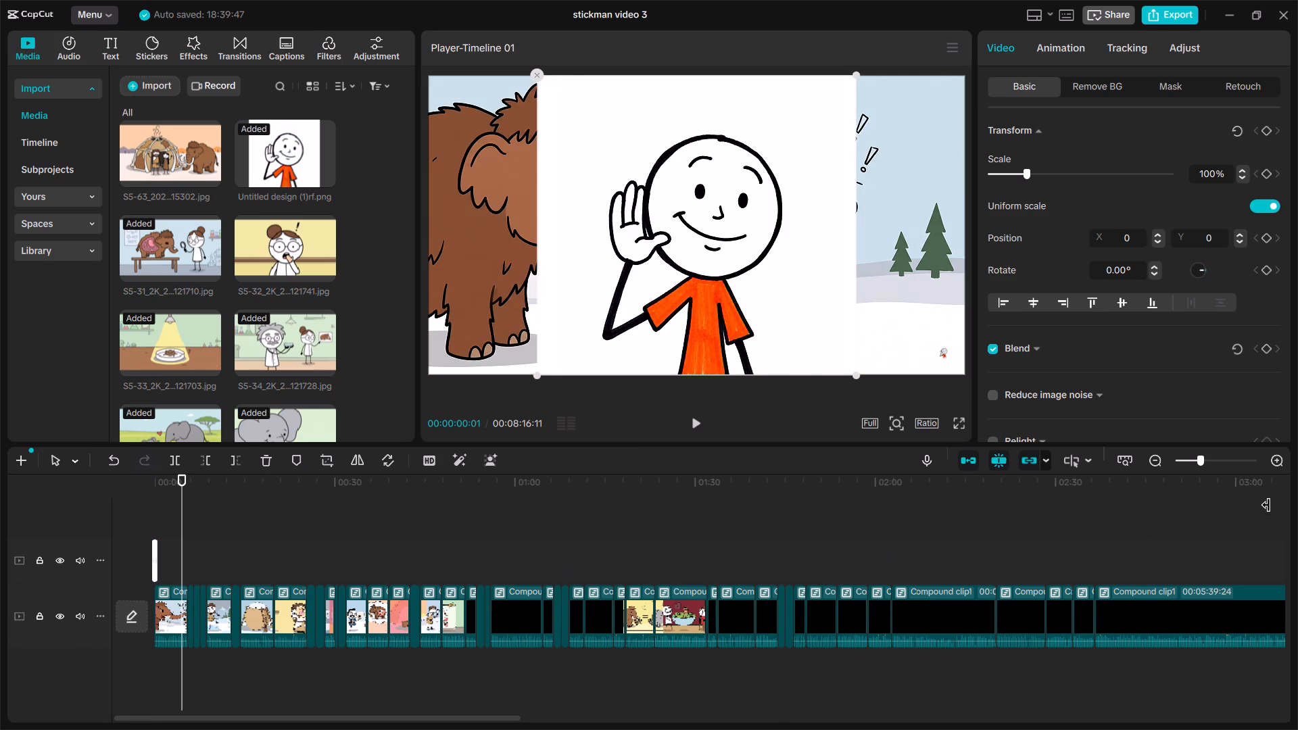
{"action": "left_click_drag", "start_coordinate": [1266, 505], "coordinate": [1197, 562]}
{"action": "scroll", "coordinate": [1197, 562], "scroll_direction": "down", "scroll_amount": 3, "text": "ctrl"}
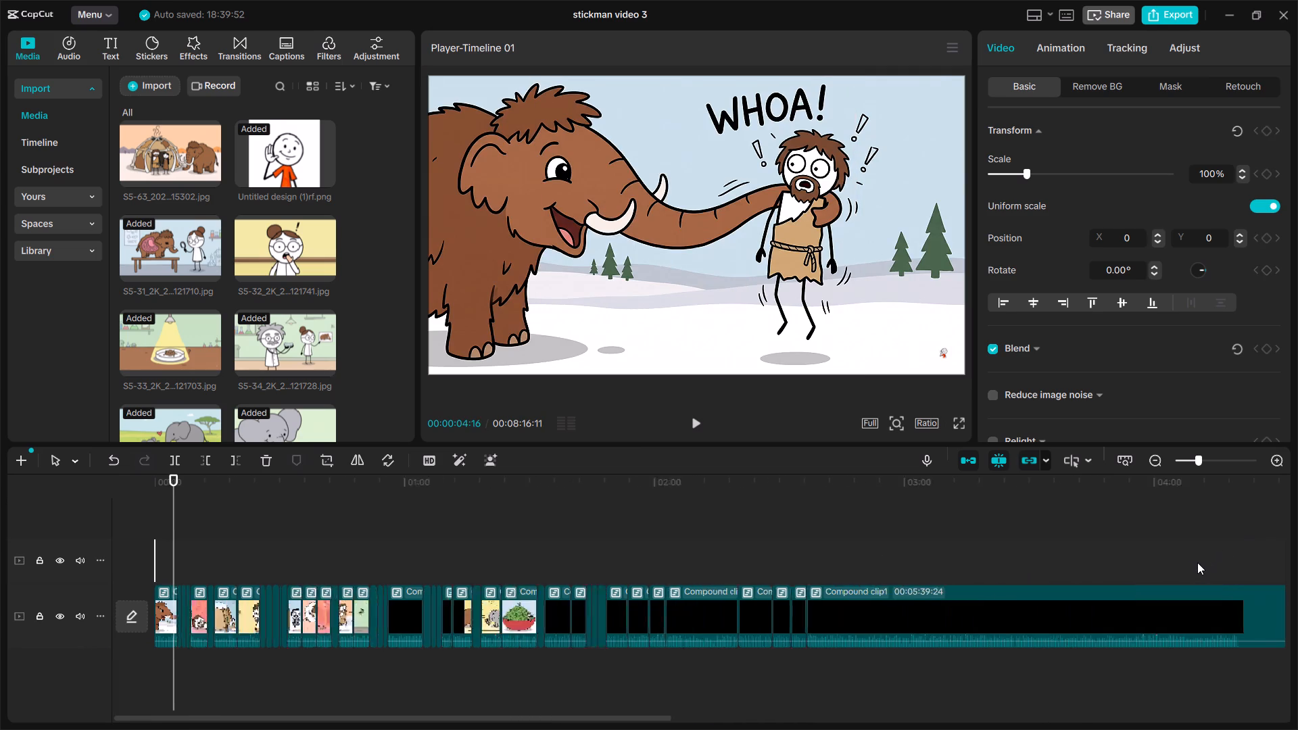
{"action": "scroll", "coordinate": [1197, 562], "scroll_direction": "down", "scroll_amount": 10, "text": "ctrl"}
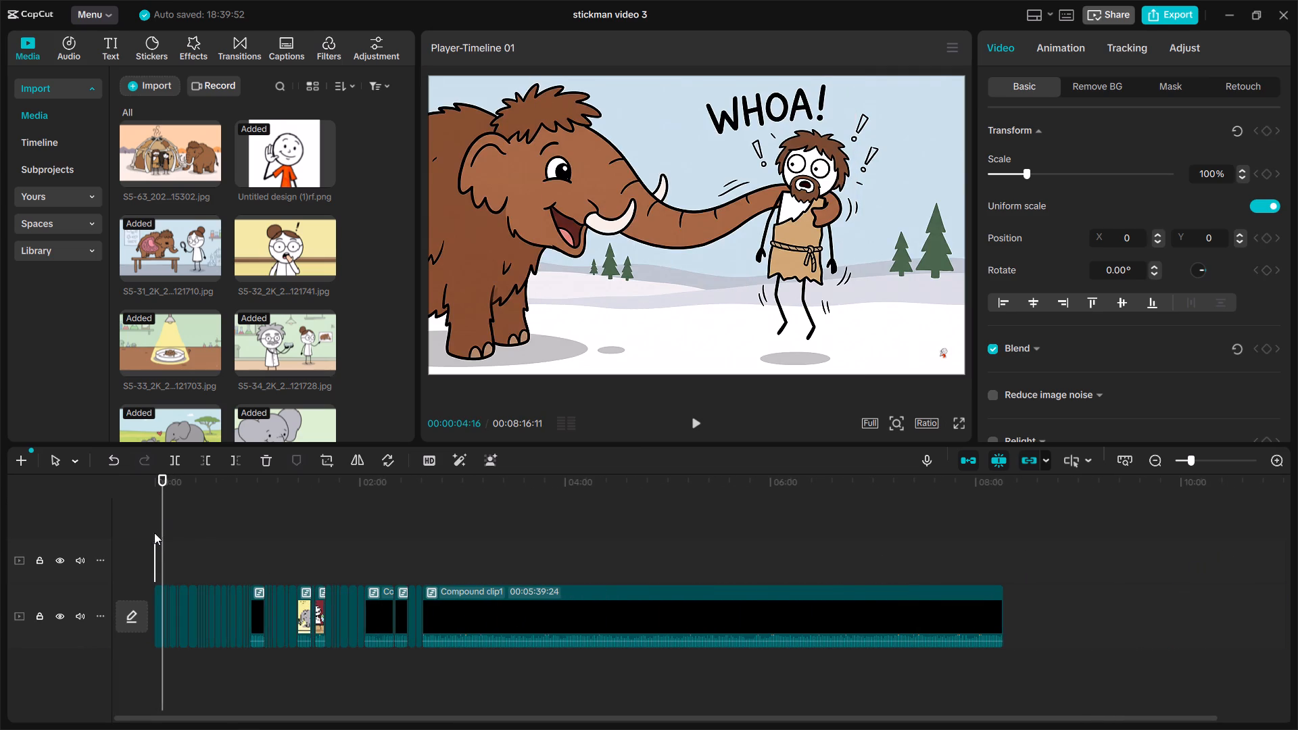
{"action": "left_click_drag", "start_coordinate": [153, 552], "coordinate": [675, 554]}
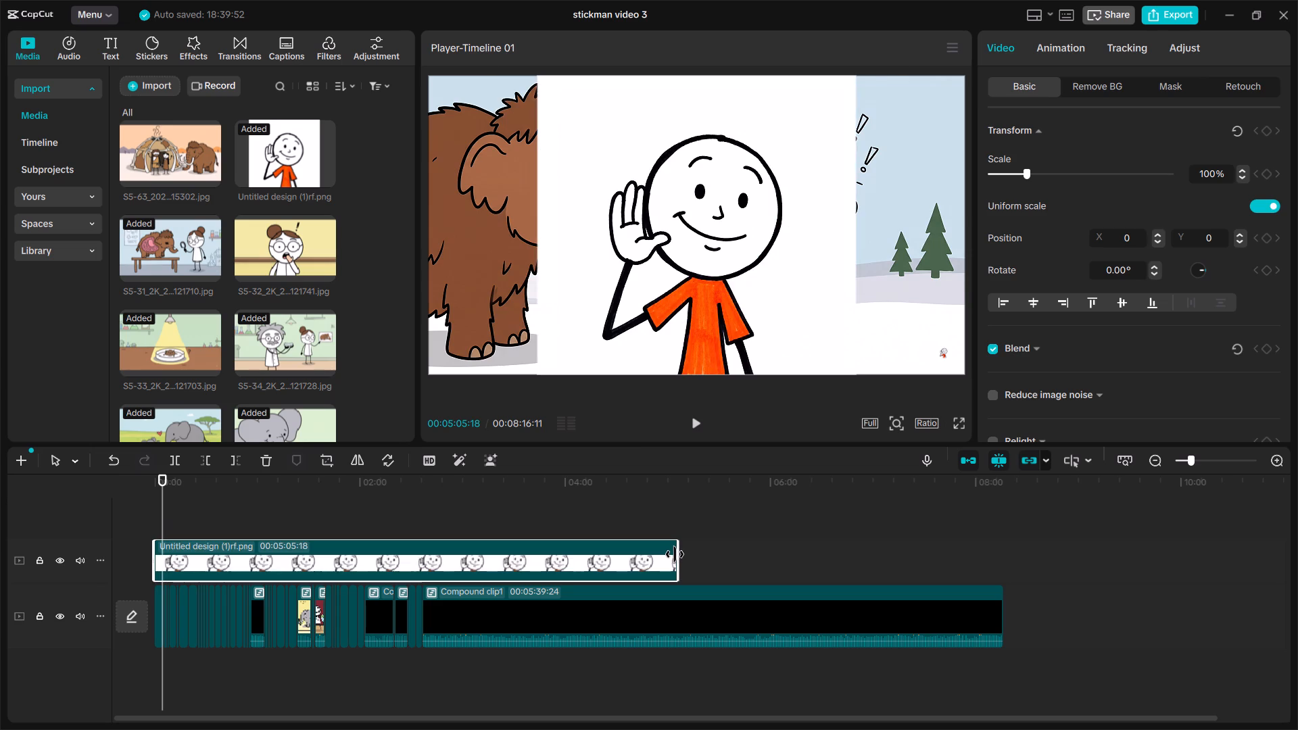
{"action": "left_click_drag", "start_coordinate": [675, 554], "coordinate": [1010, 573]}
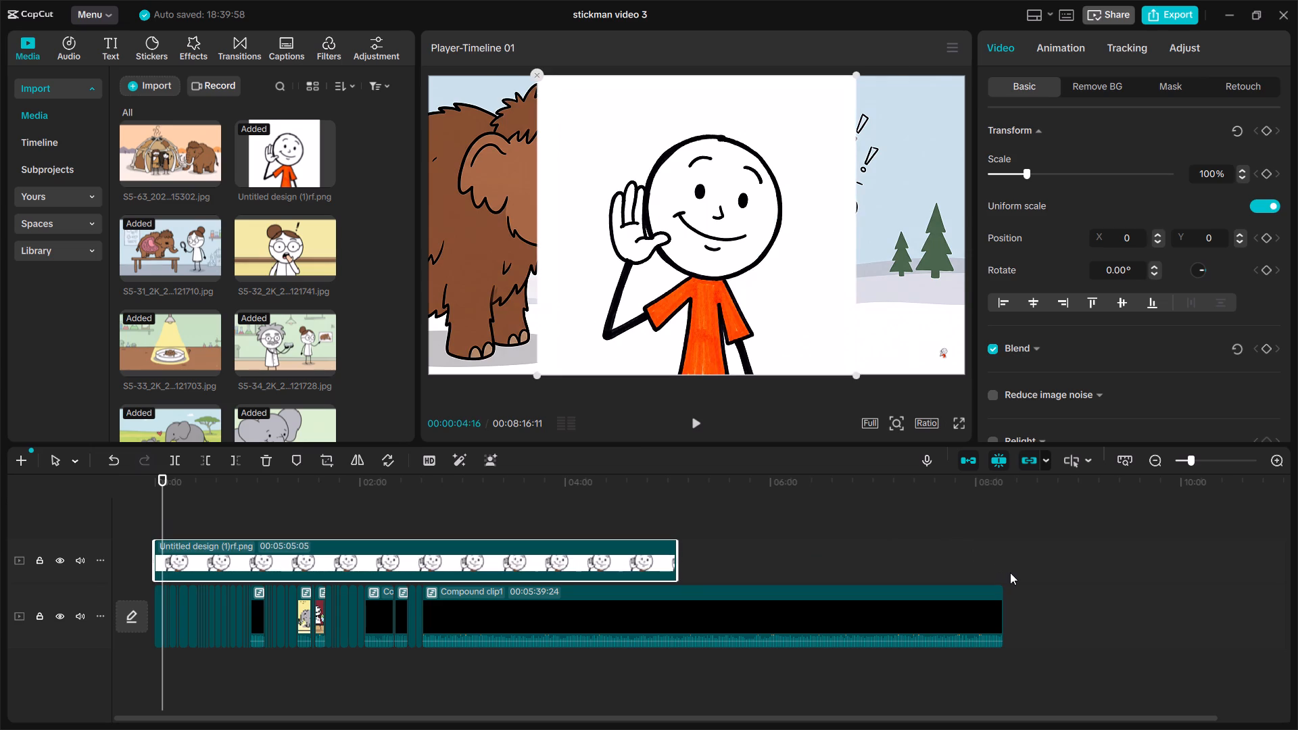
{"action": "left_click_drag", "start_coordinate": [677, 564], "coordinate": [1002, 569]}
{"action": "left_click_drag", "start_coordinate": [1002, 569], "coordinate": [1001, 578]}
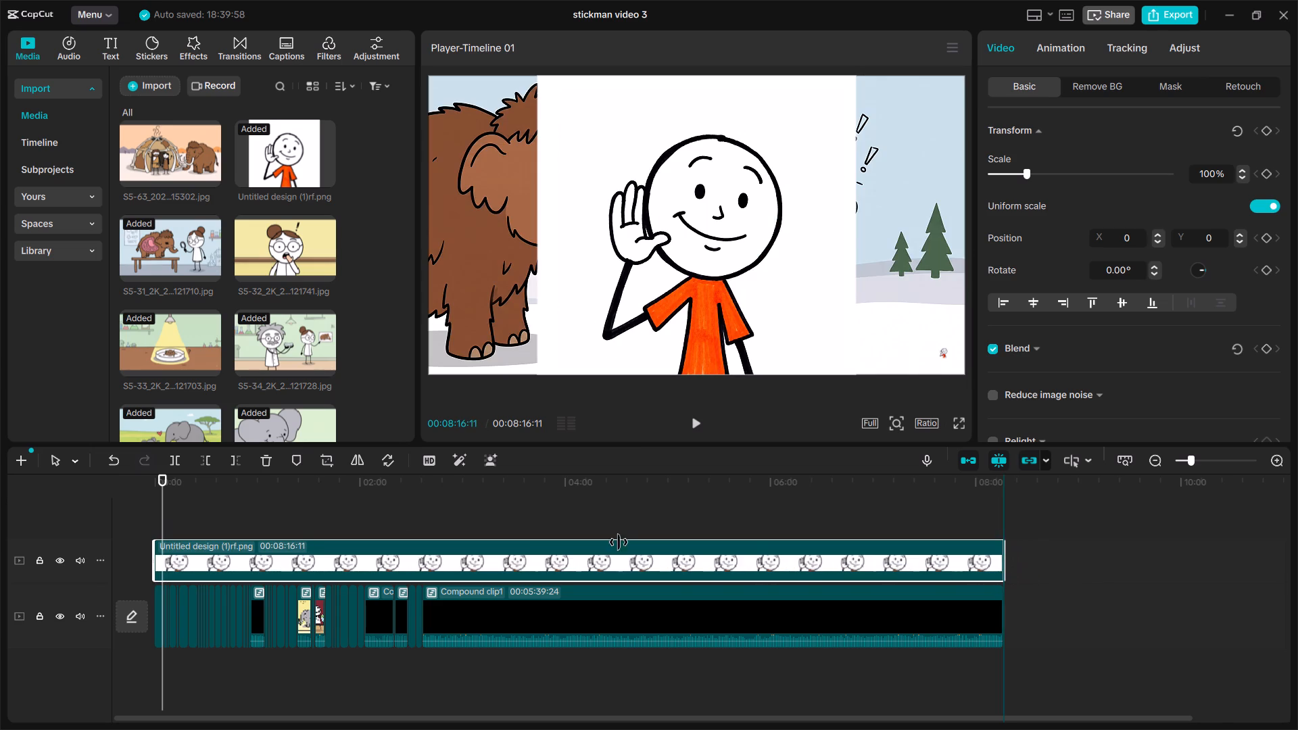
Set the stickman image's scale to 5%.
{"action": "left_click", "coordinate": [1211, 172]}
{"action": "key", "text": "Right"}
{"action": "key", "text": "BackSpace"}
{"action": "key", "text": "BackSpace"}
{"action": "key", "text": "BackSpace"}
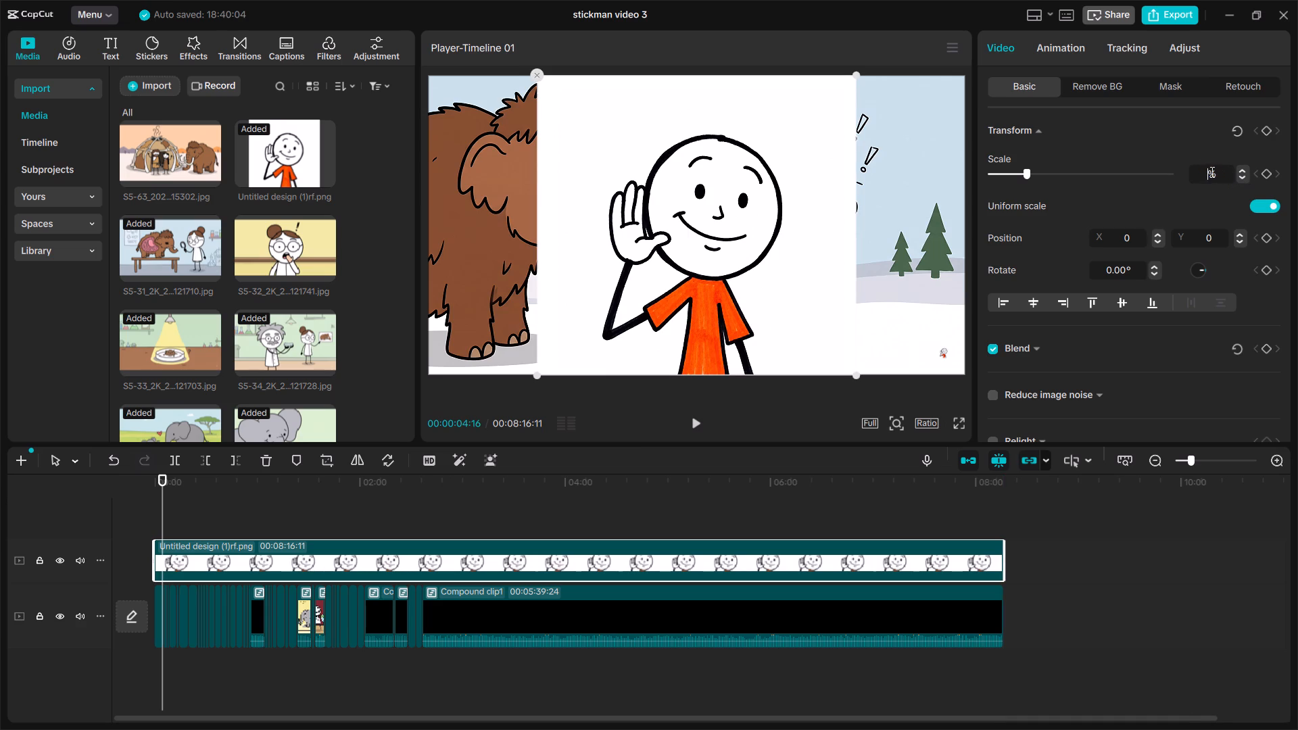
{"action": "key", "text": "5"}
{"action": "key", "text": "Return"}
Position the scaled stickman image over the small existing stickman watermark in the video frame's bottom-right corner.
{"action": "left_click_drag", "start_coordinate": [700, 225], "coordinate": [942, 349]}
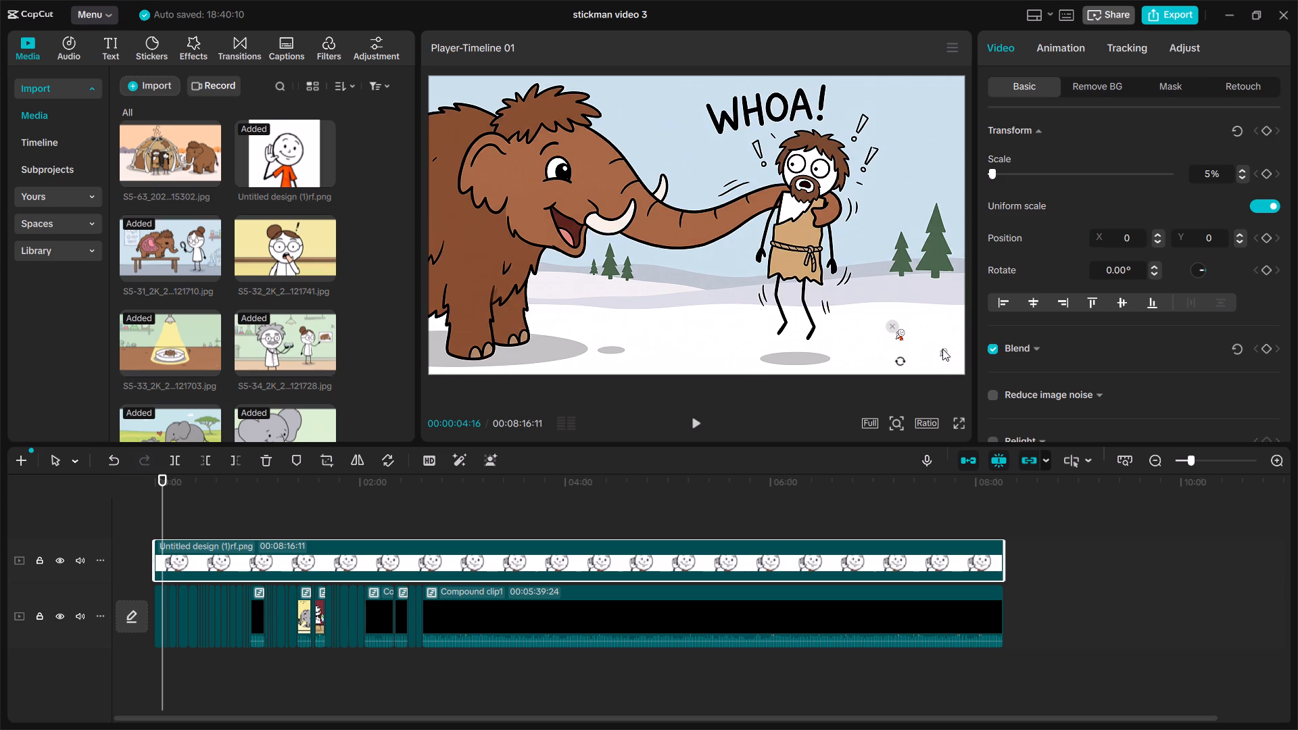
{"action": "scroll", "coordinate": [829, 301], "scroll_direction": "up", "scroll_amount": 8, "text": "ctrl"}
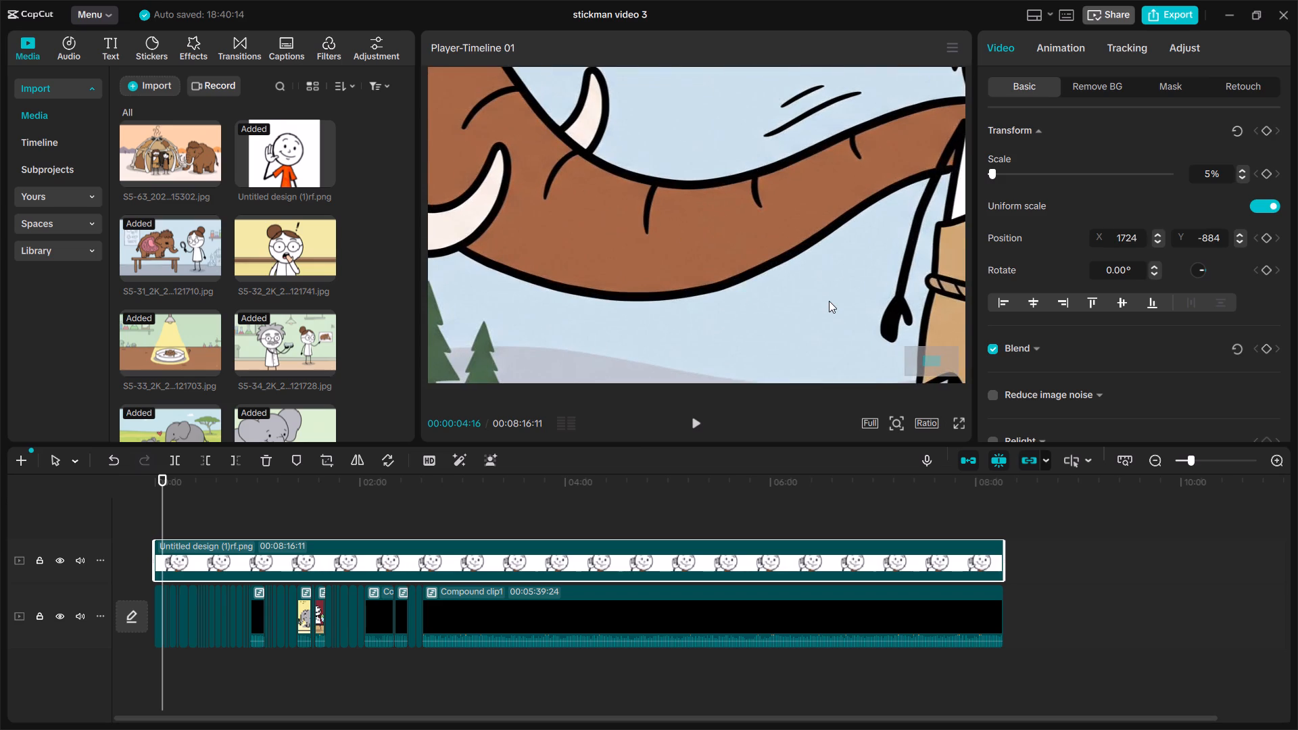
{"action": "scroll", "coordinate": [829, 301], "scroll_direction": "up", "scroll_amount": 1}
{"action": "scroll", "coordinate": [829, 301], "scroll_direction": "down", "scroll_amount": 4}
{"action": "scroll", "coordinate": [829, 301], "scroll_direction": "left", "scroll_amount": 1}
{"action": "scroll", "coordinate": [829, 301], "scroll_direction": "down", "scroll_amount": 19}
{"action": "right_click", "coordinate": [829, 301]}
{"action": "scroll", "coordinate": [829, 301], "scroll_direction": "down", "scroll_amount": 4}
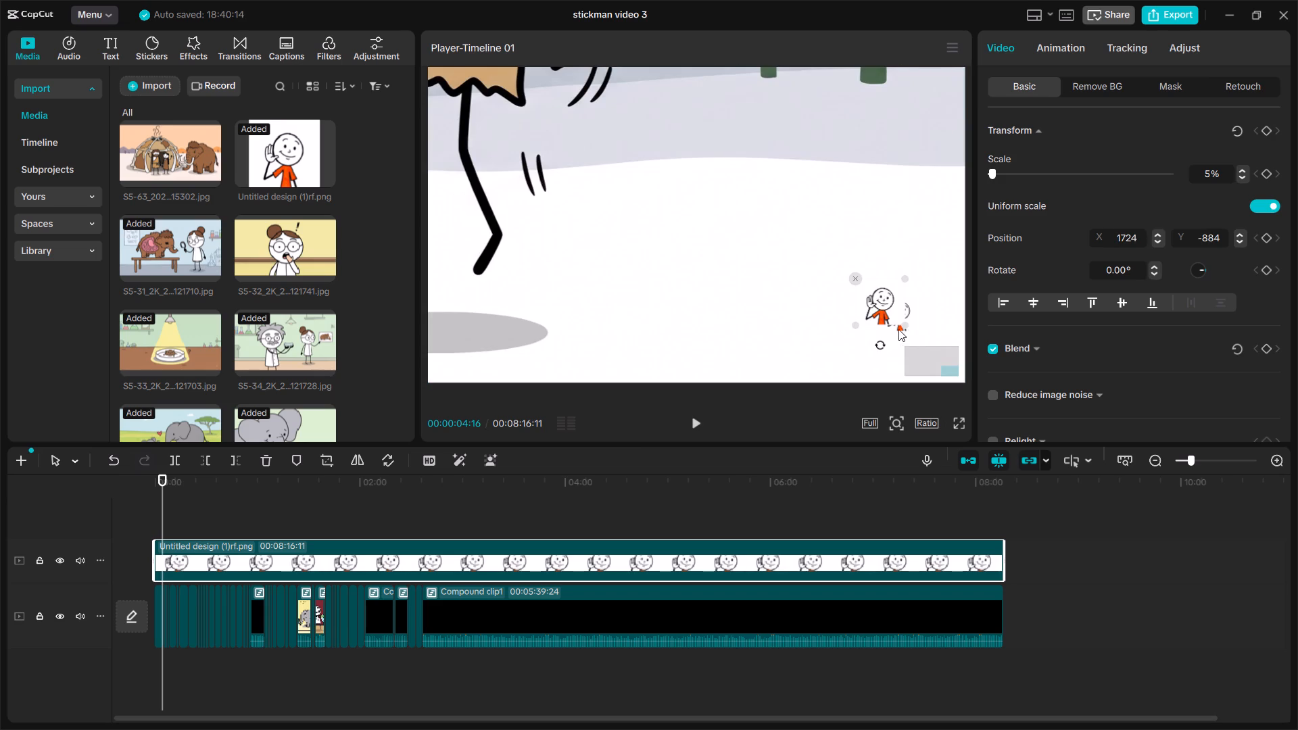
{"action": "left_click_drag", "start_coordinate": [875, 295], "coordinate": [899, 322]}
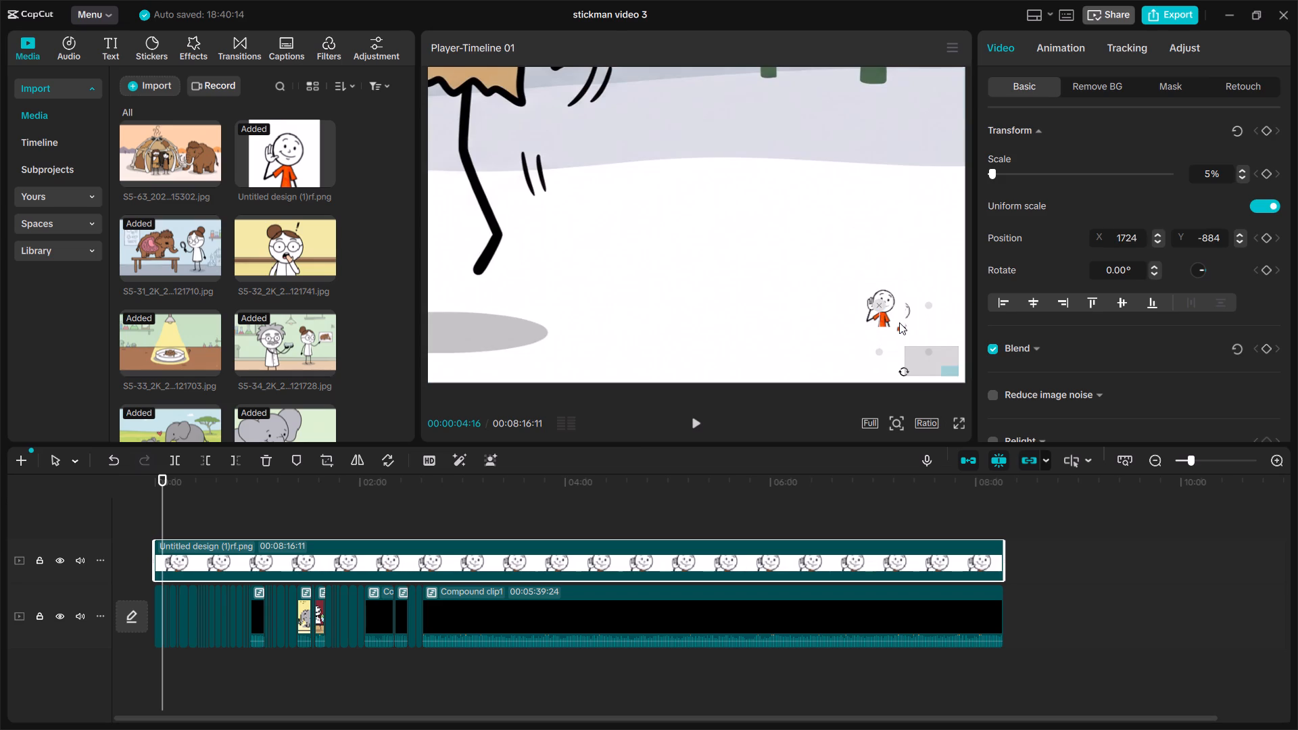
{"action": "left_click_drag", "start_coordinate": [899, 322], "coordinate": [898, 310]}
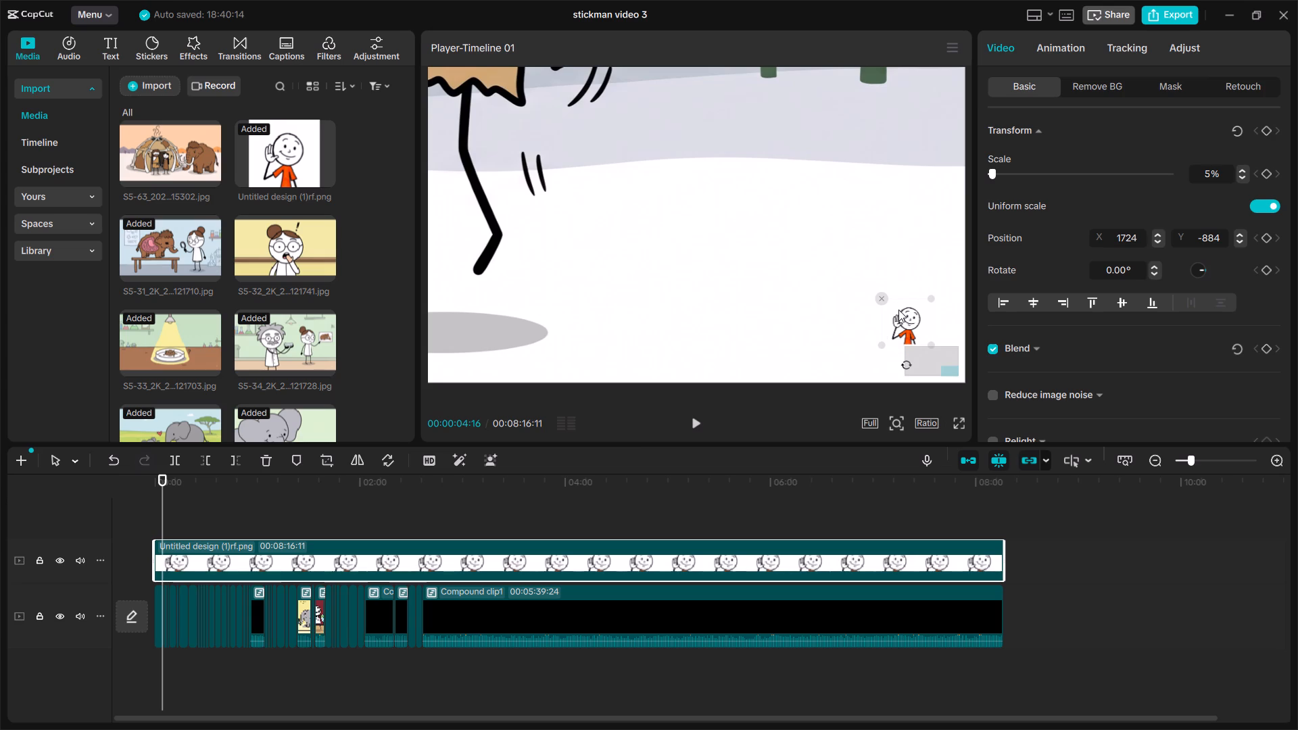
{"action": "left_click_drag", "start_coordinate": [898, 310], "coordinate": [896, 305]}
{"action": "left_click", "coordinate": [901, 226]}
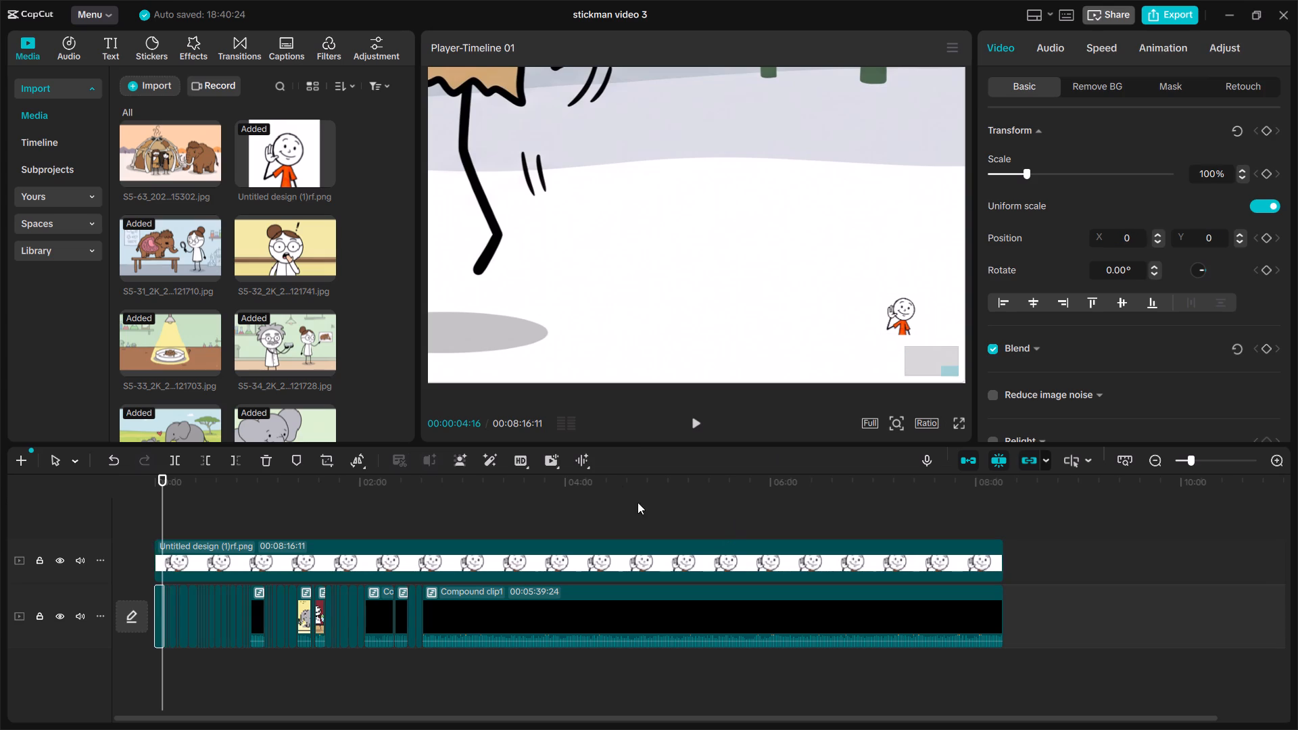
Examine the overlaid stickman image on the frame at about 00:05:01, both close up and in the full picture.
{"action": "left_click", "coordinate": [583, 510]}
{"action": "left_click_drag", "start_coordinate": [583, 510], "coordinate": [599, 514]}
{"action": "left_click_drag", "start_coordinate": [599, 514], "coordinate": [671, 516]}
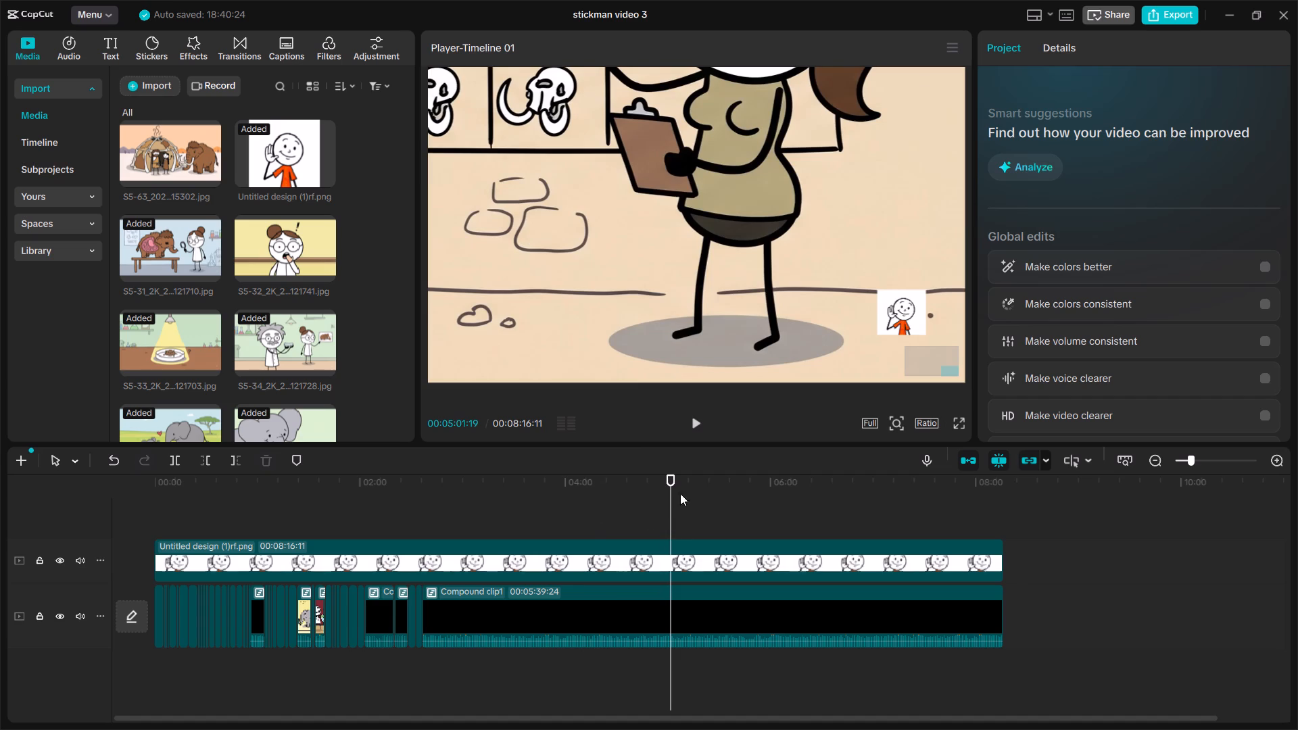
{"action": "scroll", "coordinate": [754, 232], "scroll_direction": "down", "scroll_amount": 10, "text": "ctrl"}
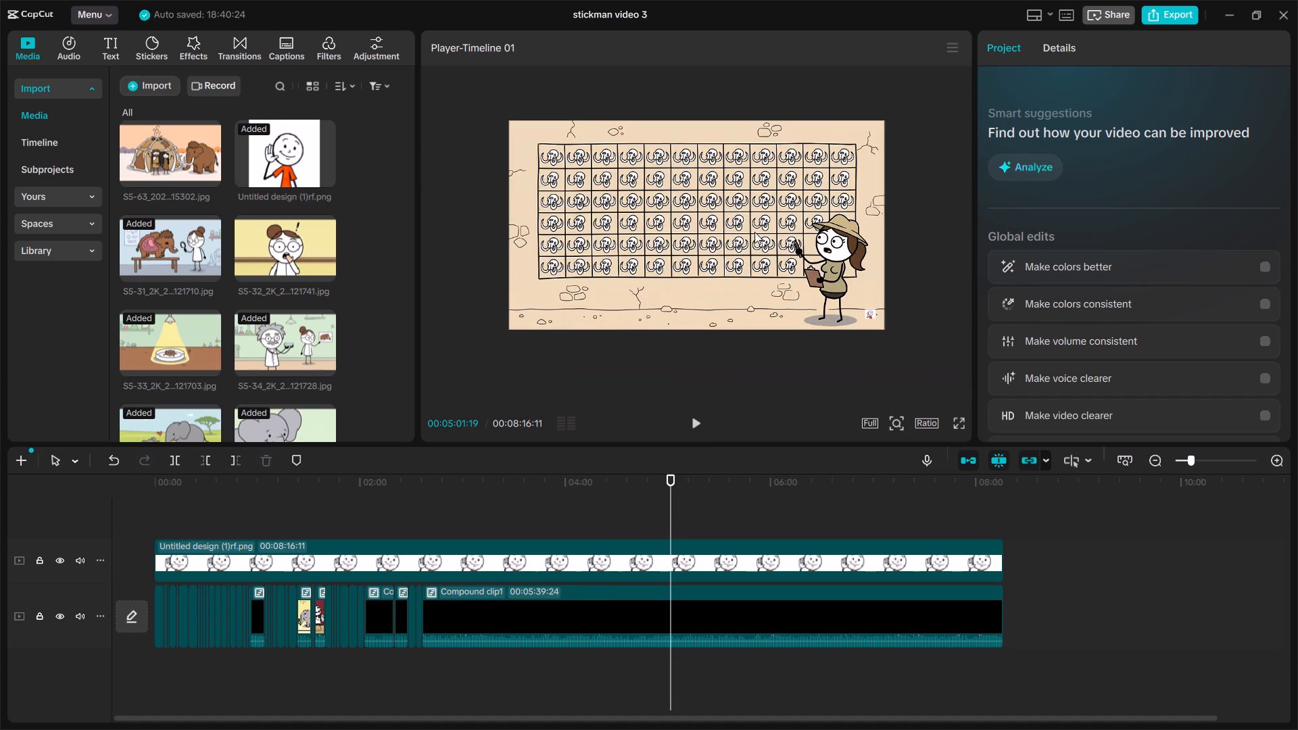
{"action": "scroll", "coordinate": [754, 232], "scroll_direction": "up", "scroll_amount": 3}
{"action": "scroll", "coordinate": [754, 232], "scroll_direction": "up", "scroll_amount": 2, "text": "ctrl"}
{"action": "scroll", "coordinate": [686, 188], "scroll_direction": "up", "scroll_amount": 3, "text": "ctrl"}
{"action": "scroll", "coordinate": [686, 188], "scroll_direction": "down", "scroll_amount": 1, "text": "ctrl"}
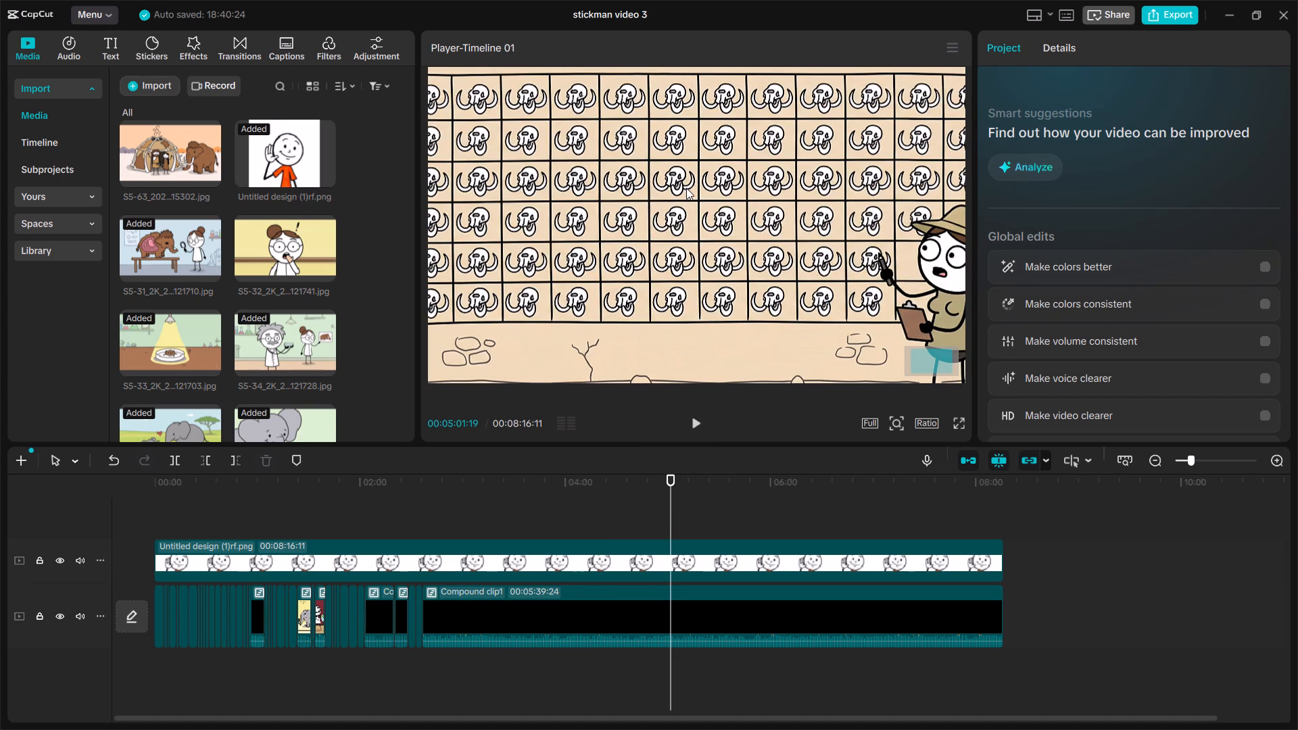
{"action": "scroll", "coordinate": [686, 188], "scroll_direction": "down", "scroll_amount": 4, "text": "ctrl"}
{"action": "scroll", "coordinate": [686, 188], "scroll_direction": "up", "scroll_amount": 1}
{"action": "scroll", "coordinate": [686, 188], "scroll_direction": "up", "scroll_amount": 2, "text": "ctrl"}
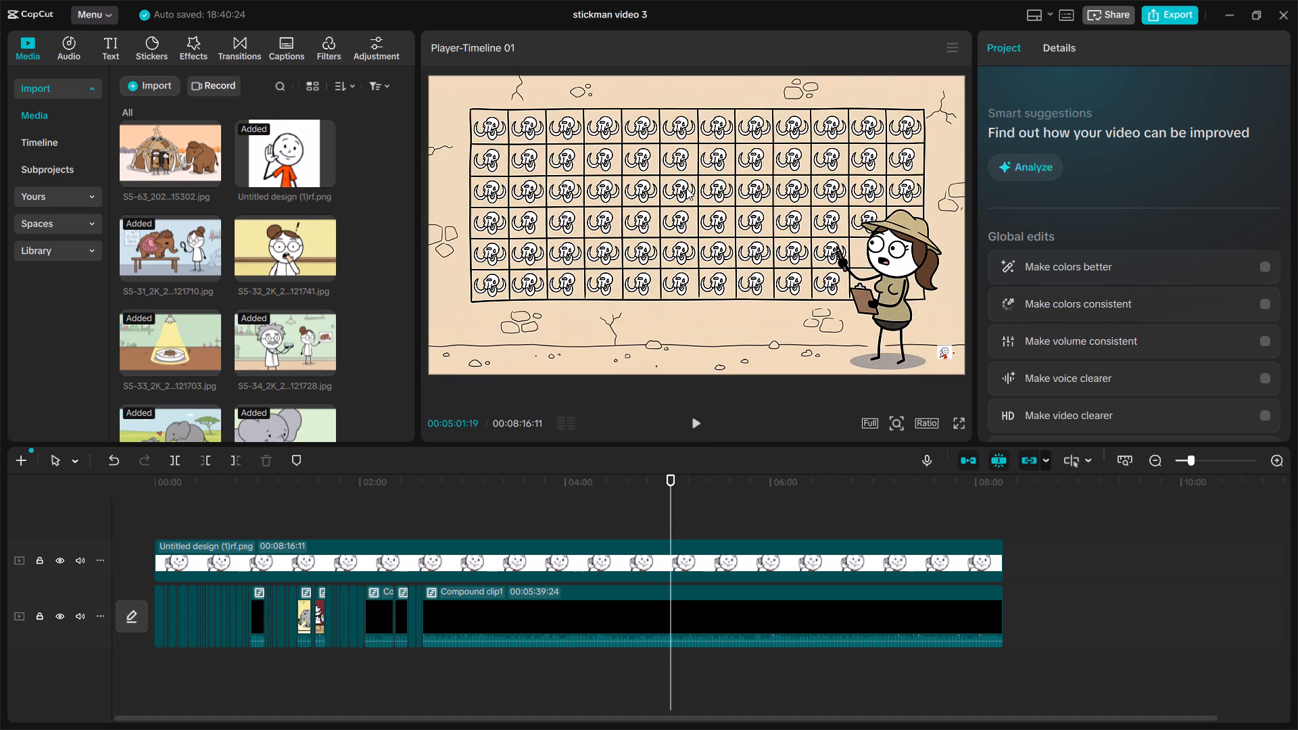
Play the video from the start and from about 00:03:28 to check the stickman overlay.
{"action": "left_click", "coordinate": [302, 497]}
{"action": "left_click_drag", "start_coordinate": [302, 497], "coordinate": [39, 568]}
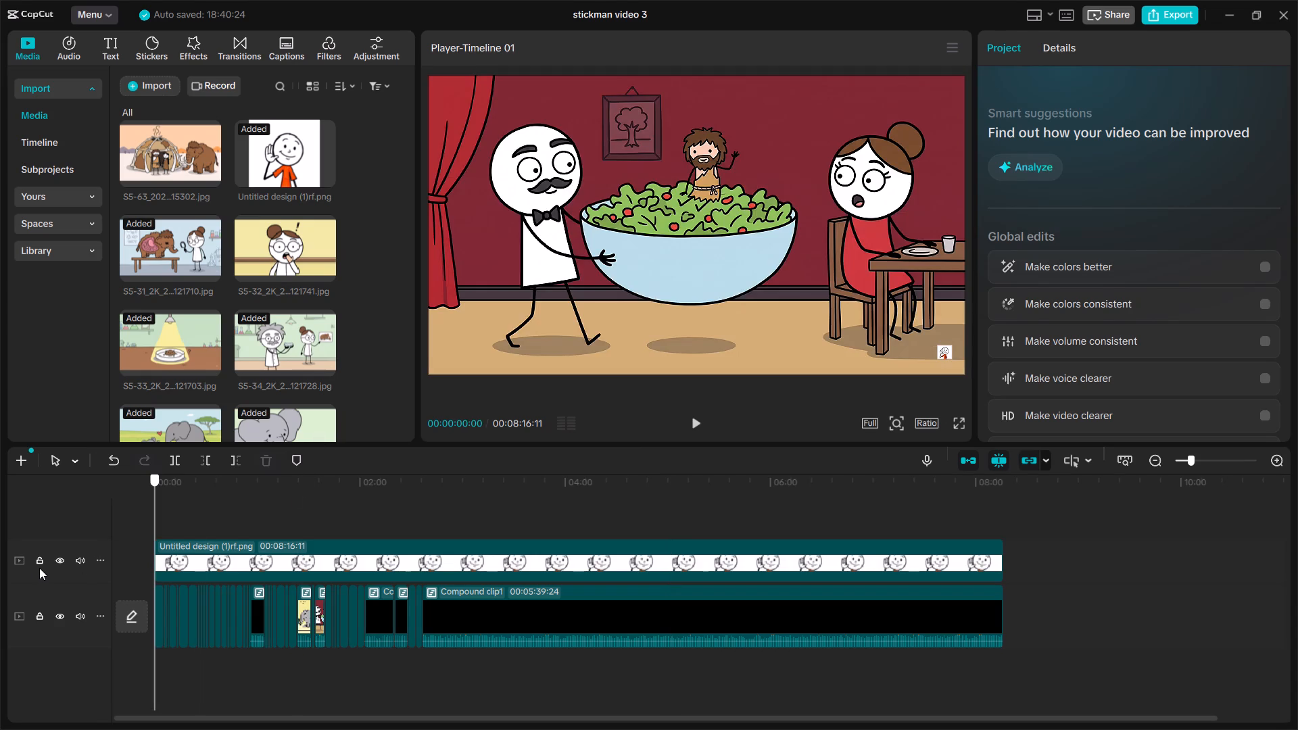
{"action": "left_click_drag", "start_coordinate": [39, 568], "coordinate": [32, 566]}
{"action": "key", "text": "space"}
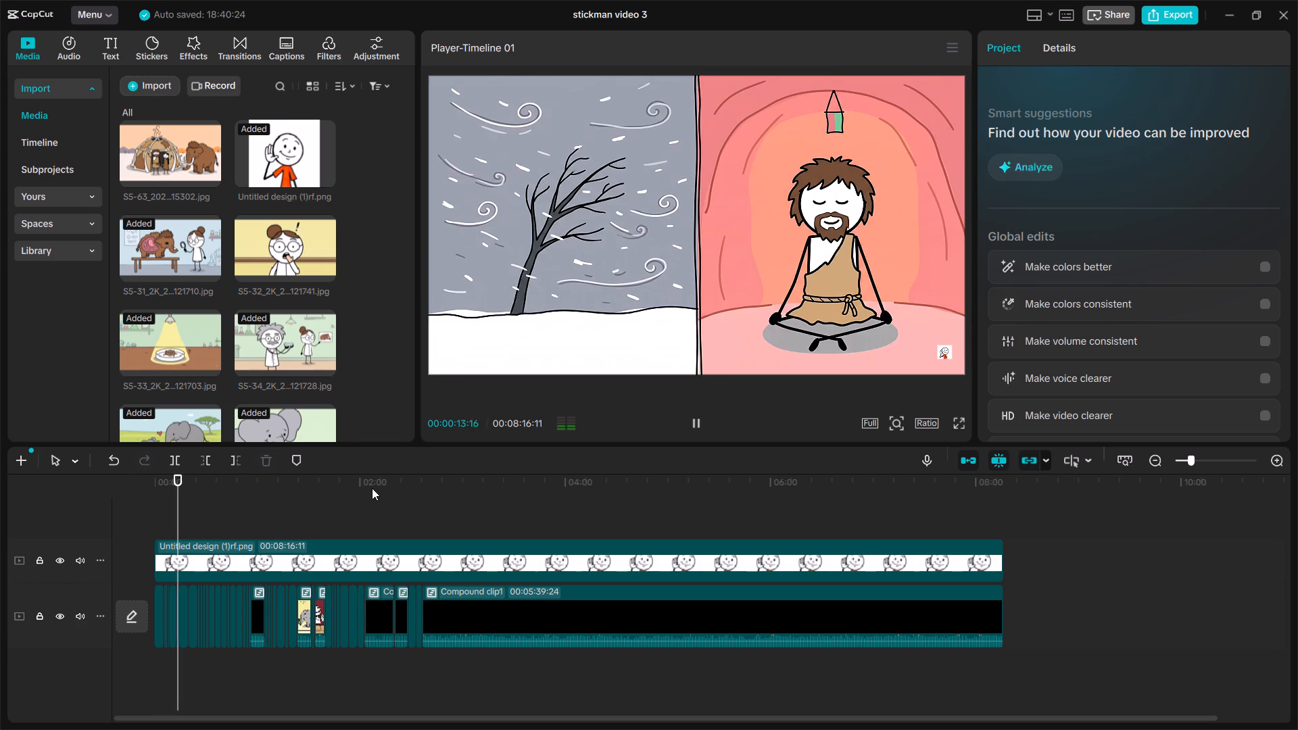
{"action": "left_click", "coordinate": [510, 508]}
{"action": "key", "text": "space"}
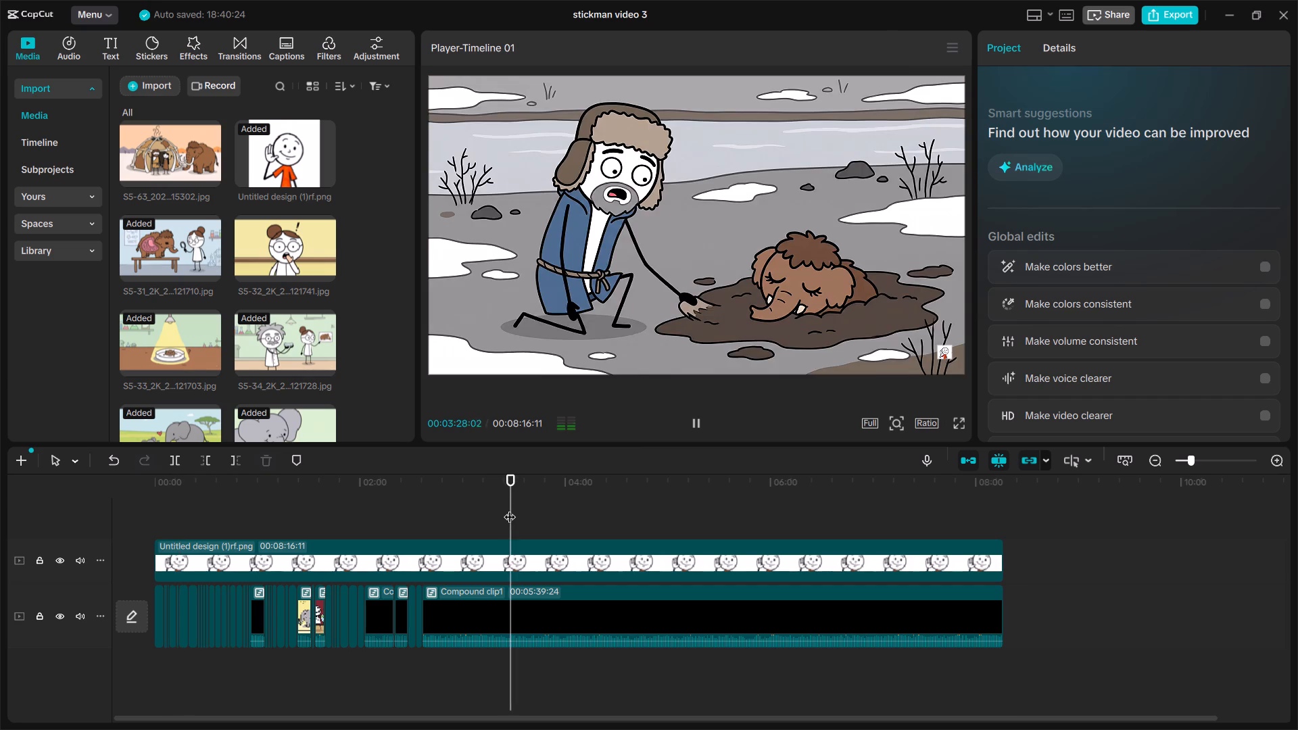